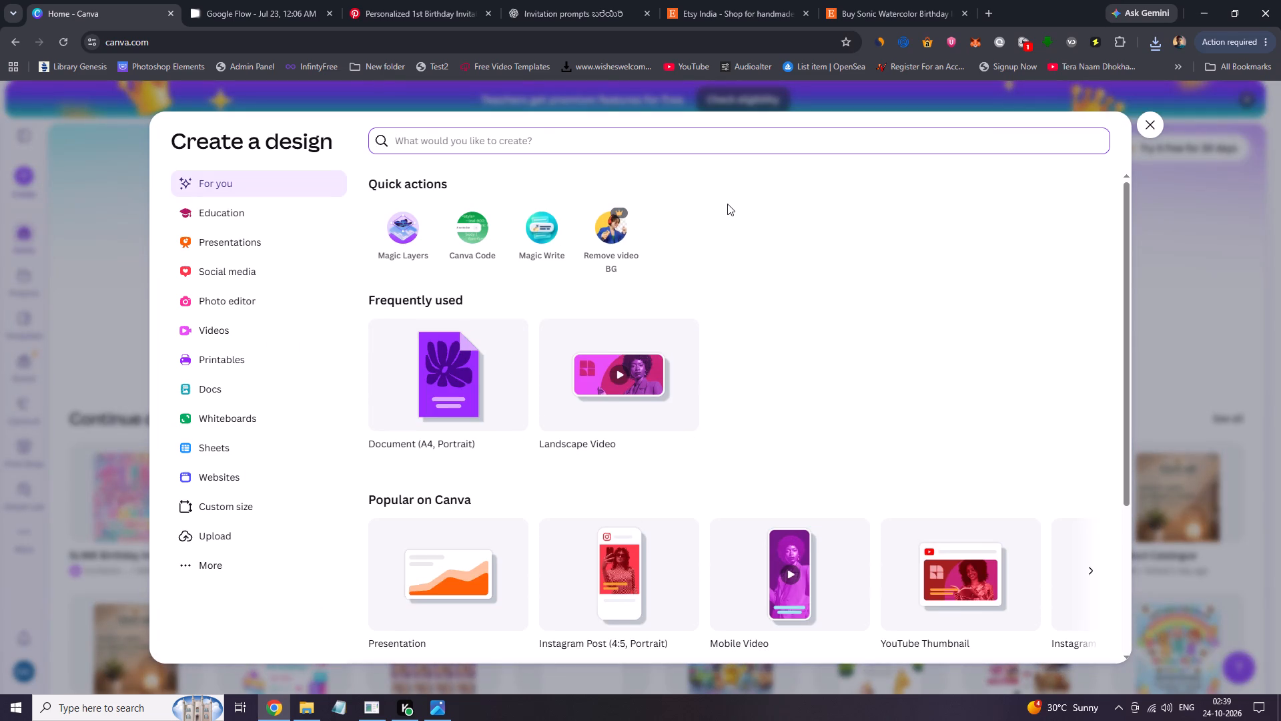
key(i)
key(n)
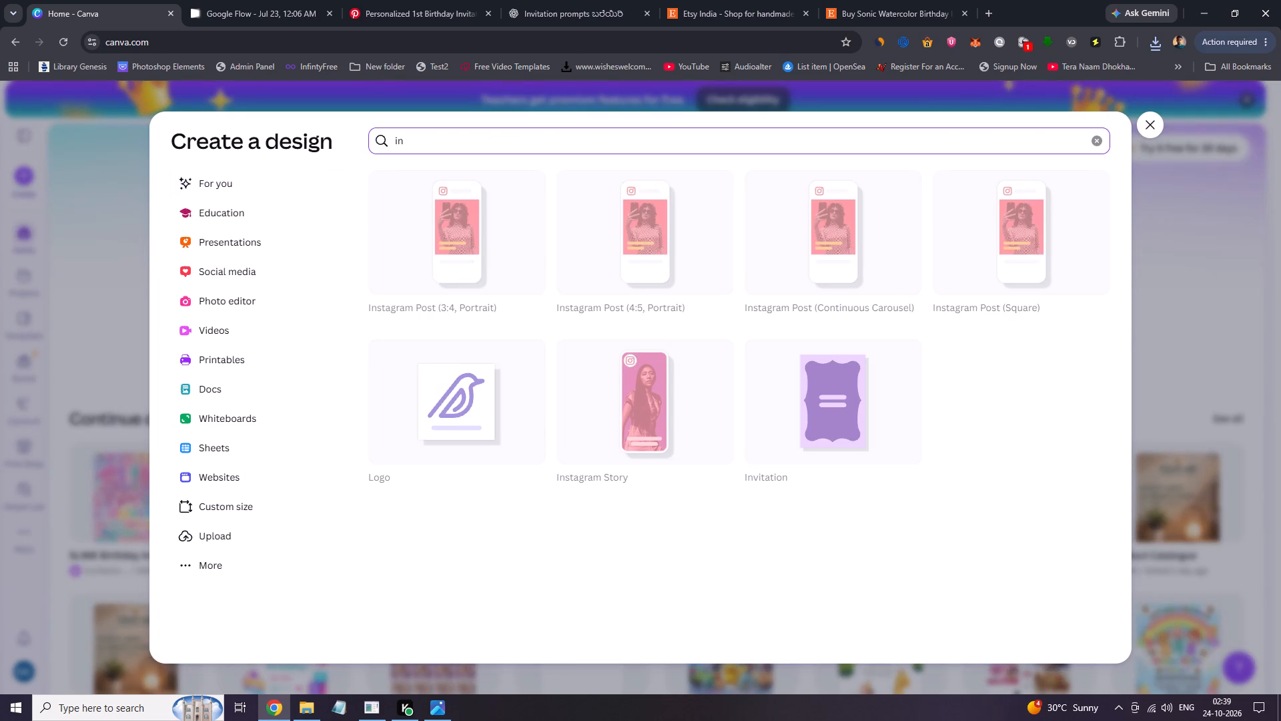
click(644, 417)
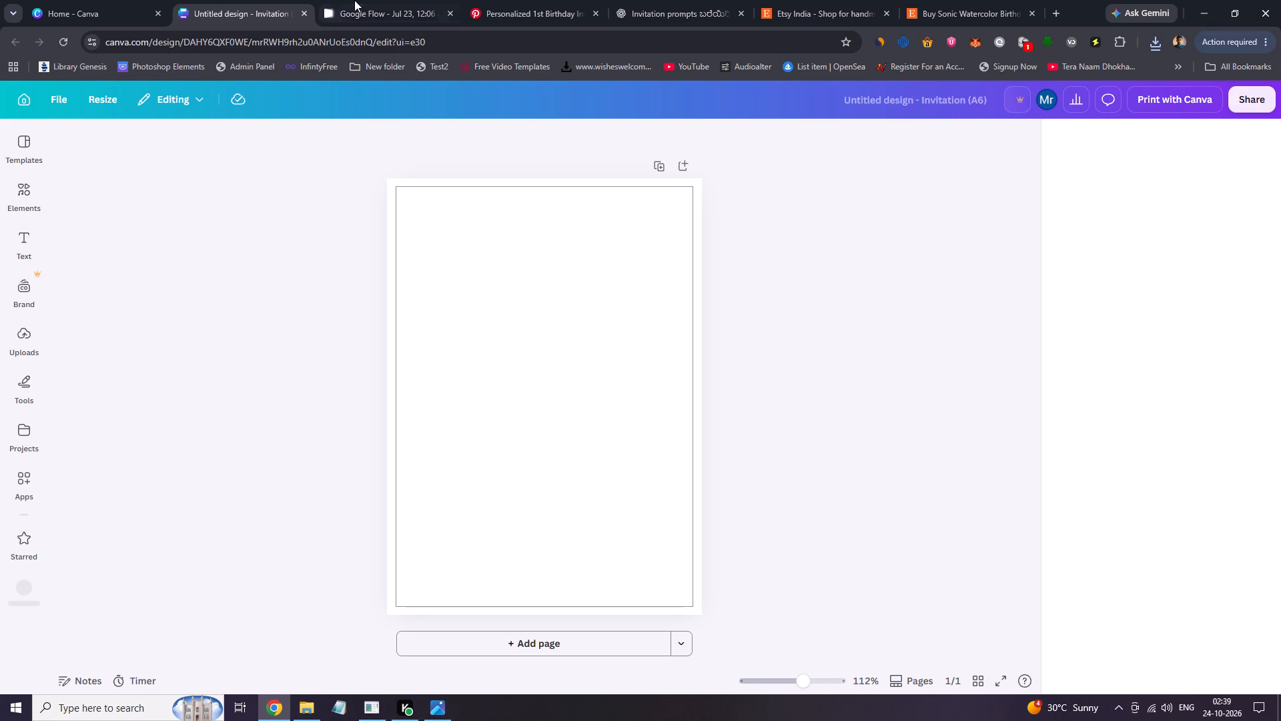
Switch to Etsy, search for "wedding invitation digital" and sort the results by top reviews.
click(809, 10)
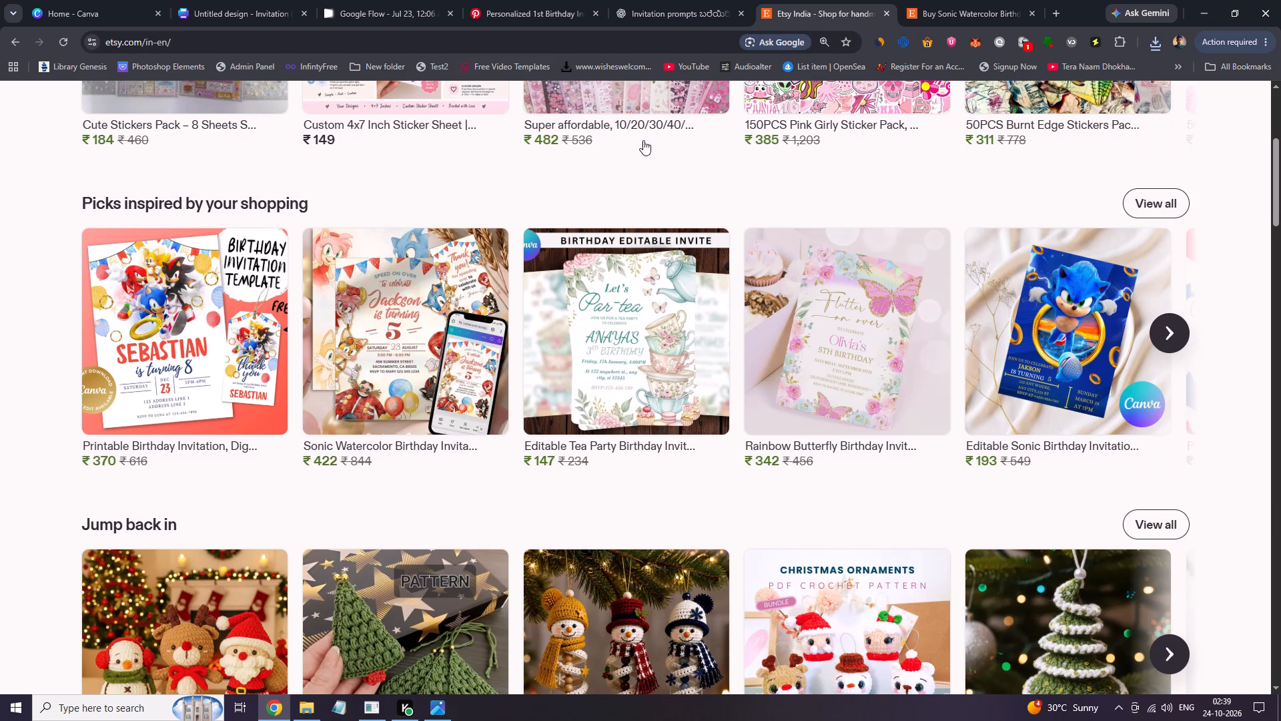
drag(1278, 160, 1280, 101)
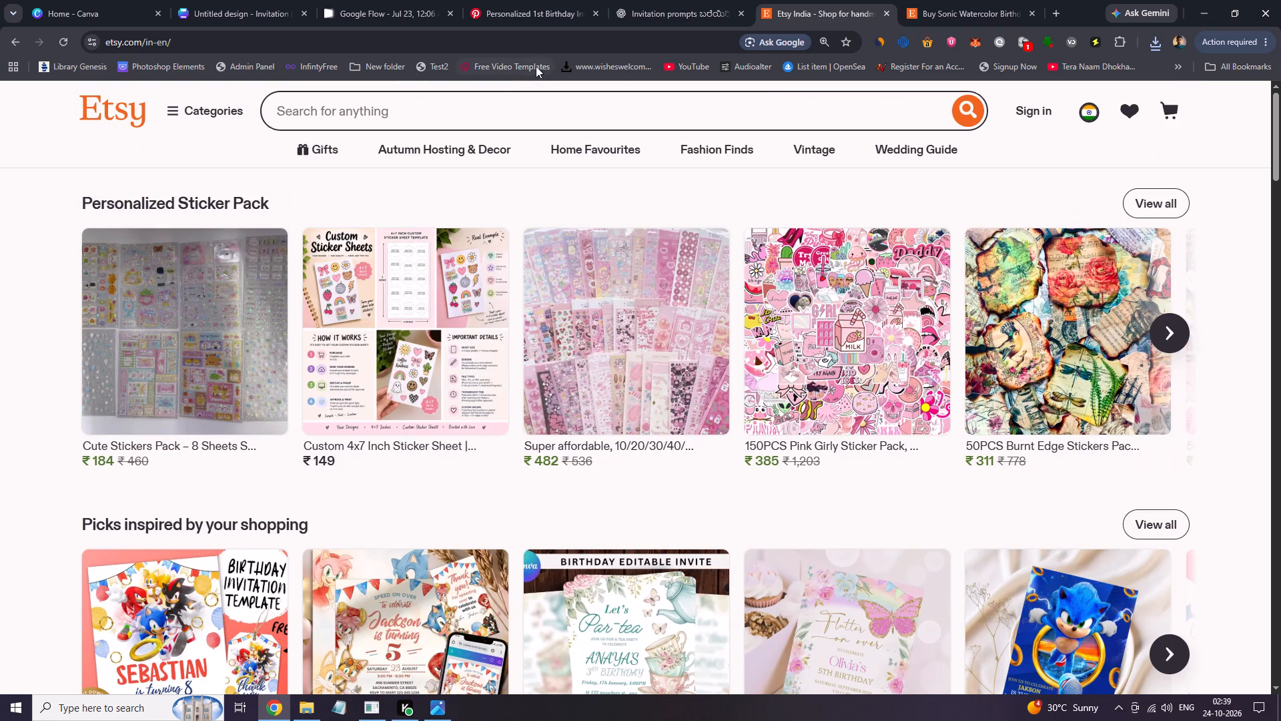
click(439, 101)
text(weddingi)
key(BackSpace)
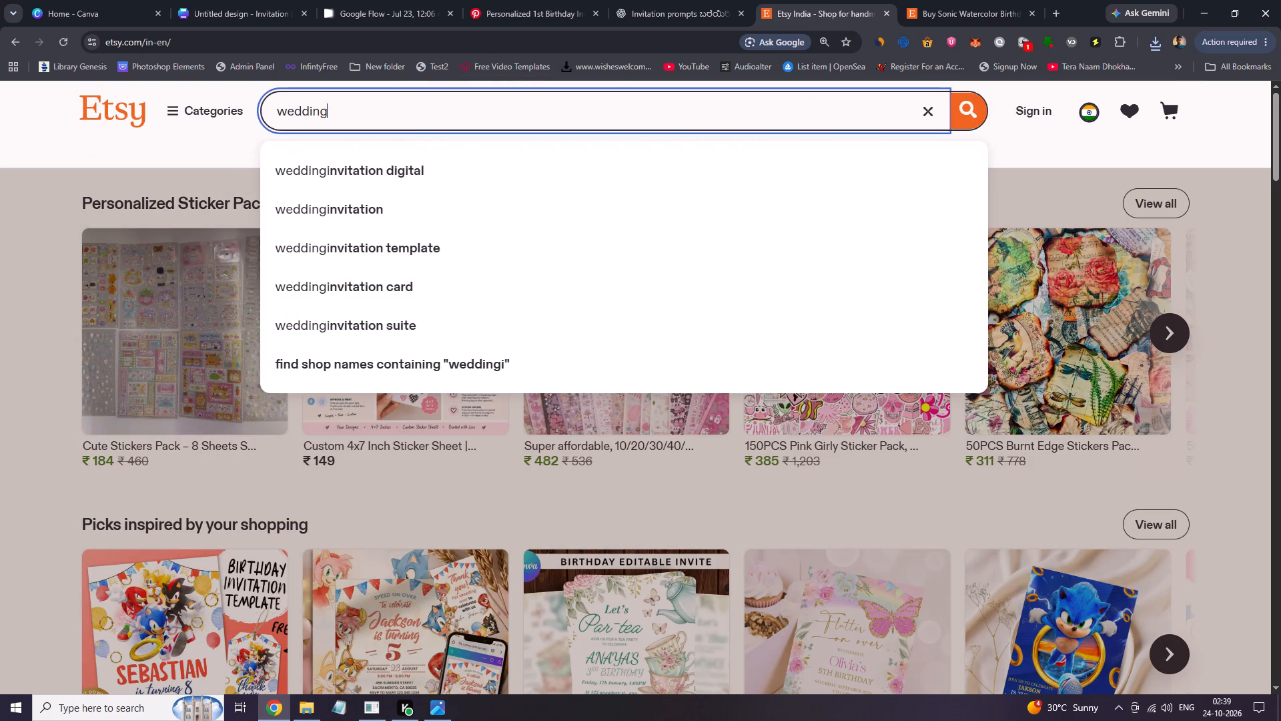
key(Down)
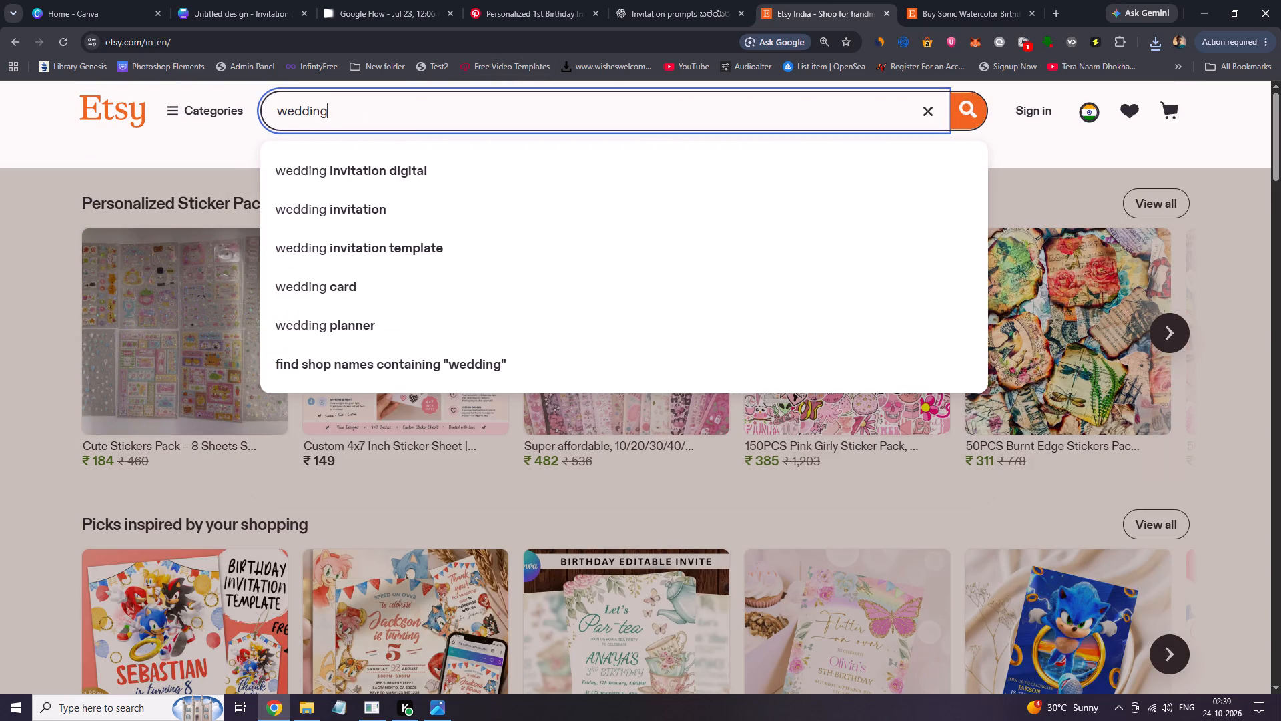
key(Return)
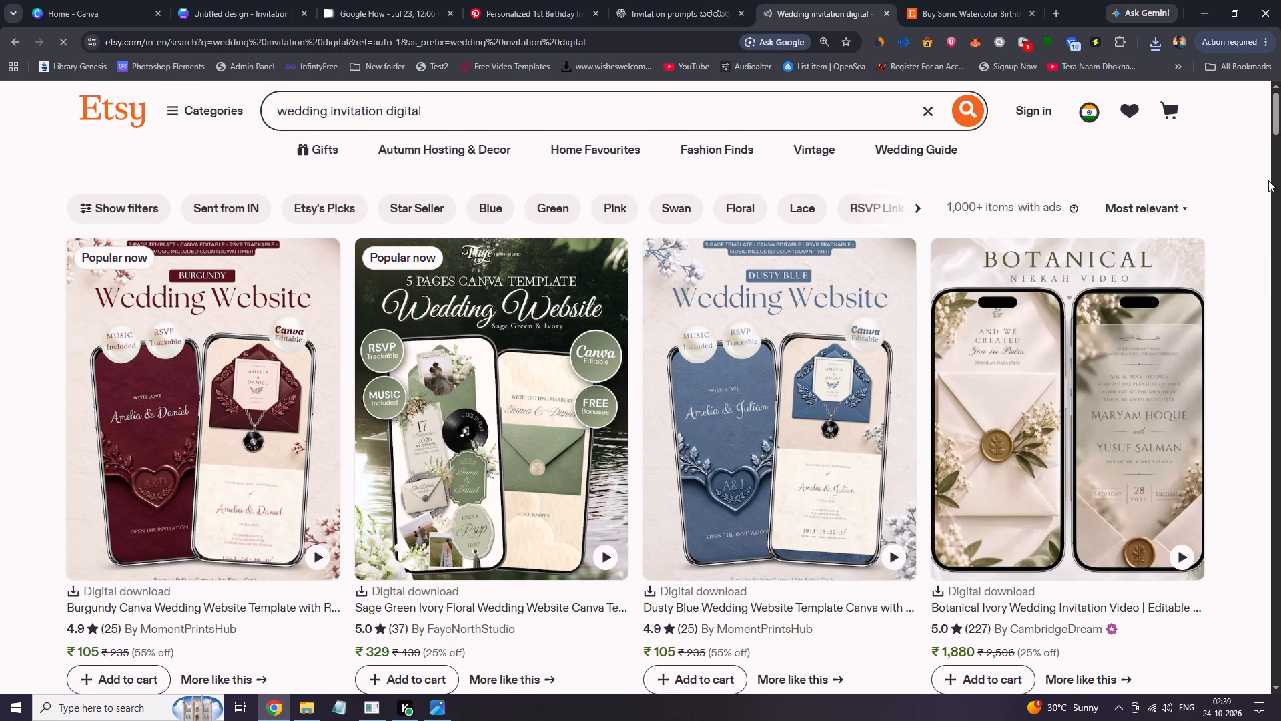
click(1158, 208)
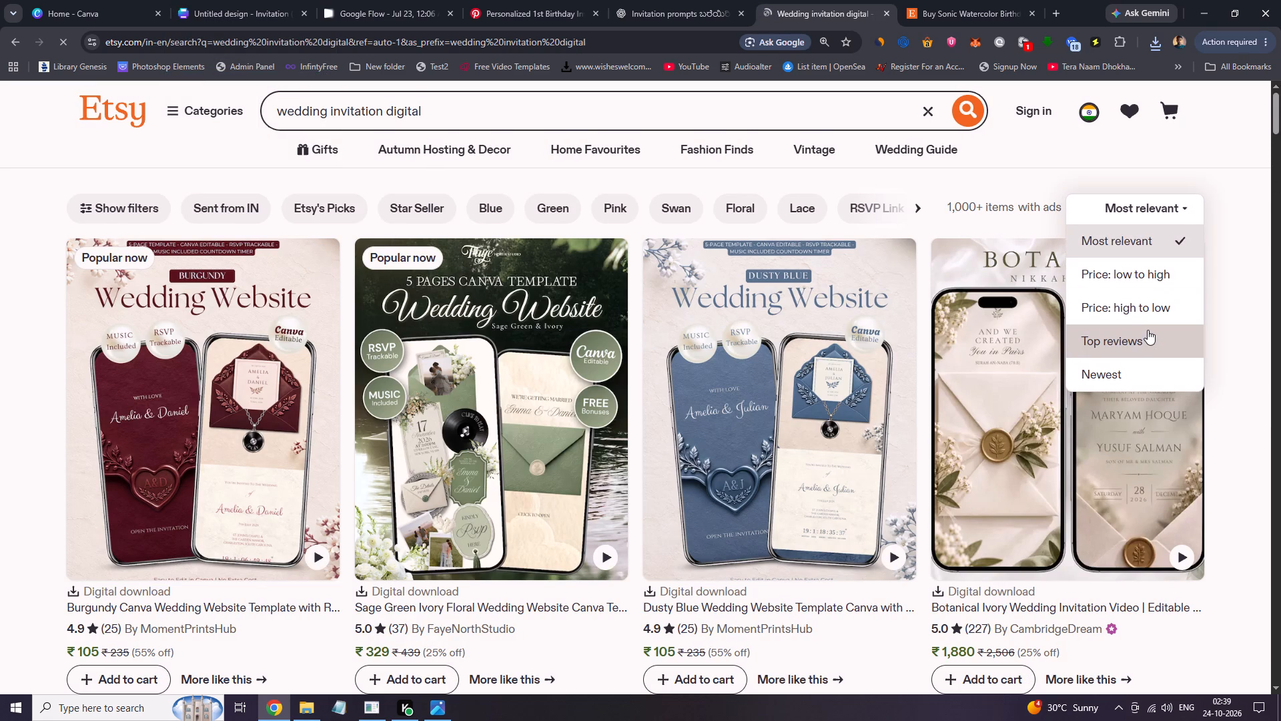
click(1148, 330)
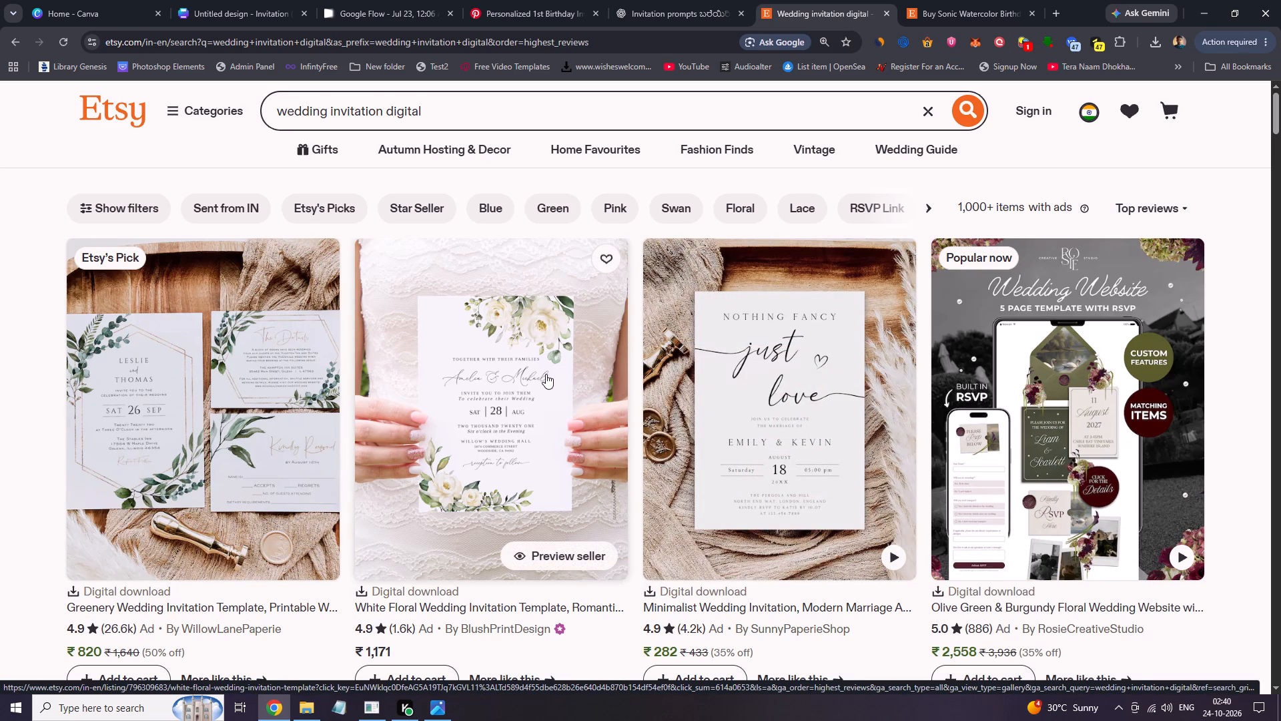
Open the Minimalist Wedding Invitation listing by SunnyPaperieShop and select the phrase "Minimalist Wedding Invitation" in its title.
click(640, 442)
click(669, 430)
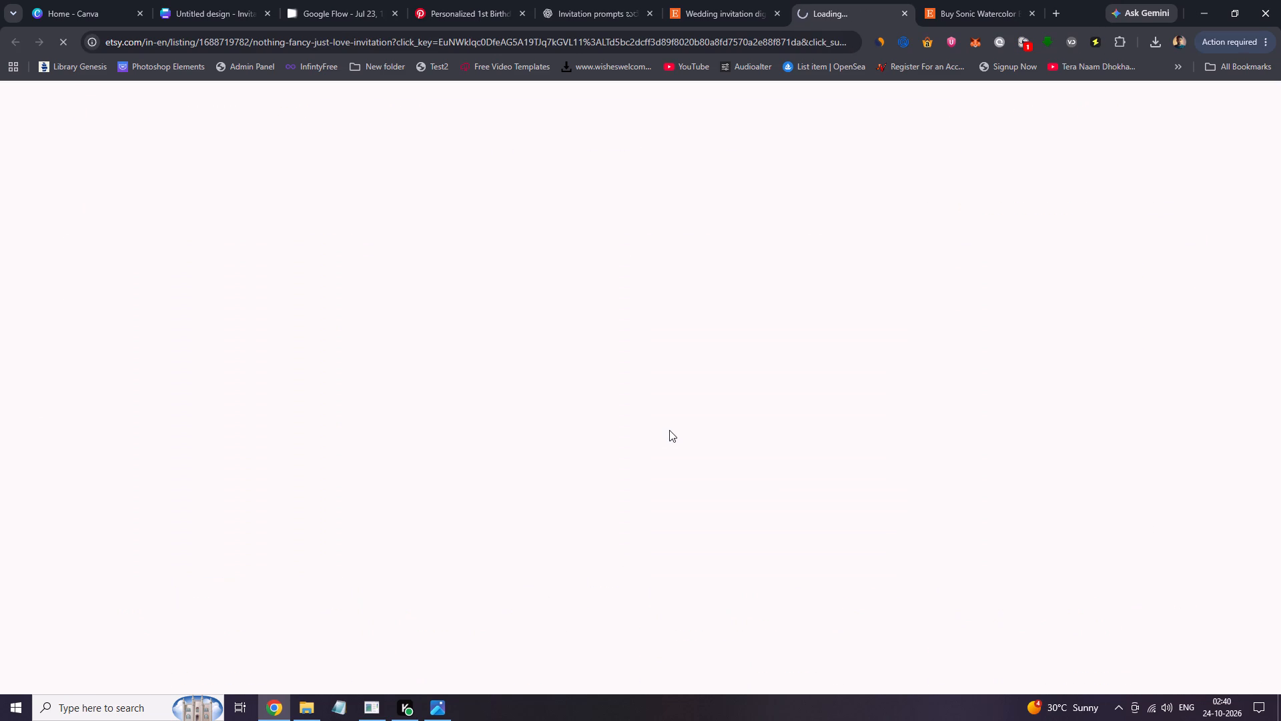
click(761, 7)
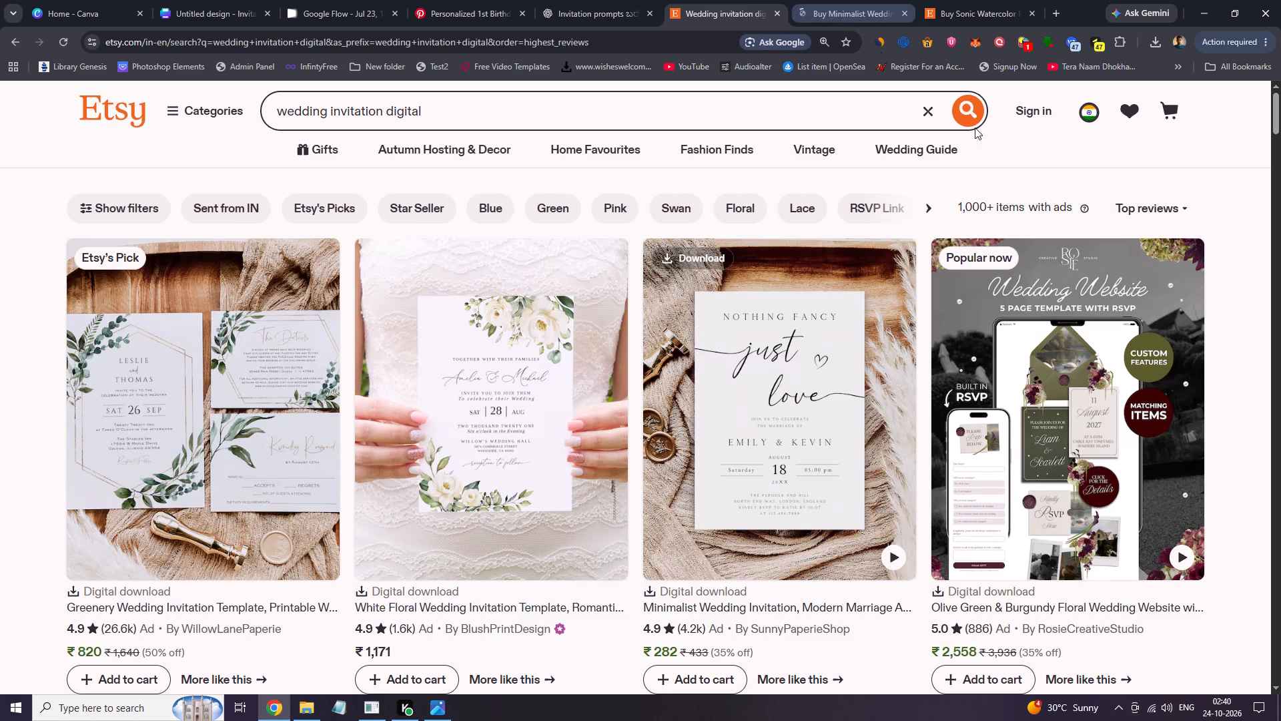
click(837, 15)
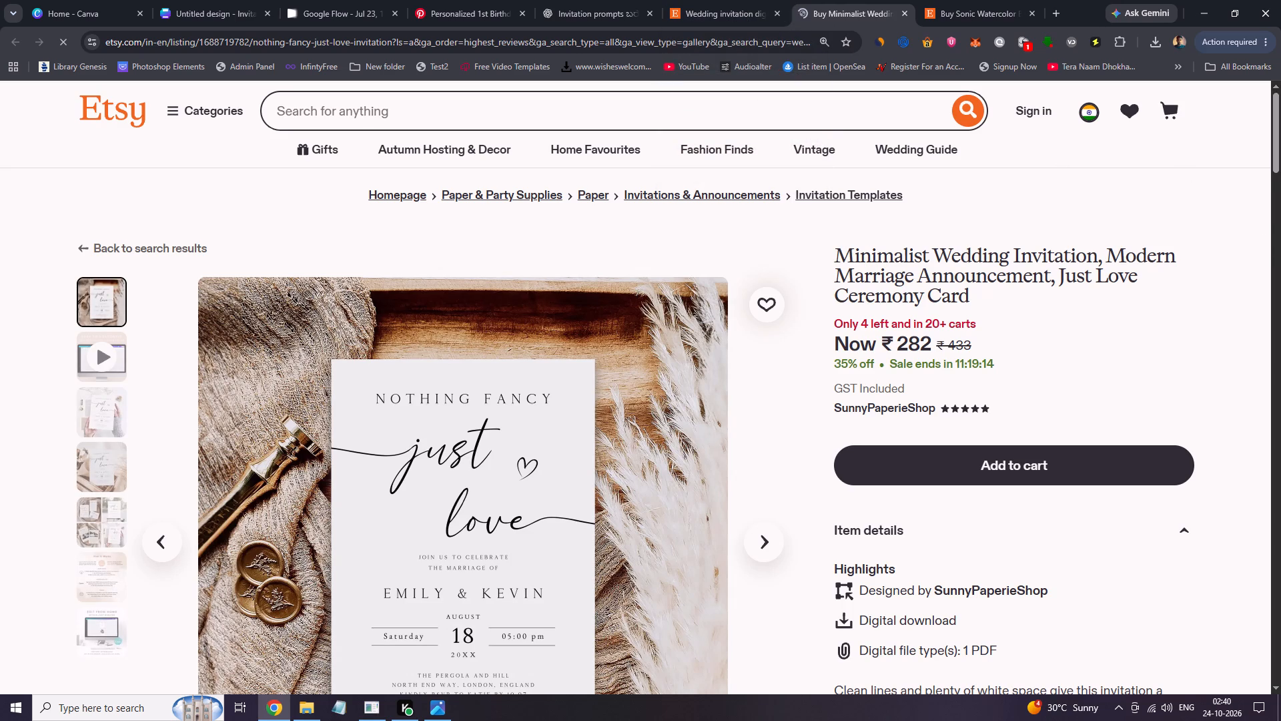
drag(836, 253, 1011, 254)
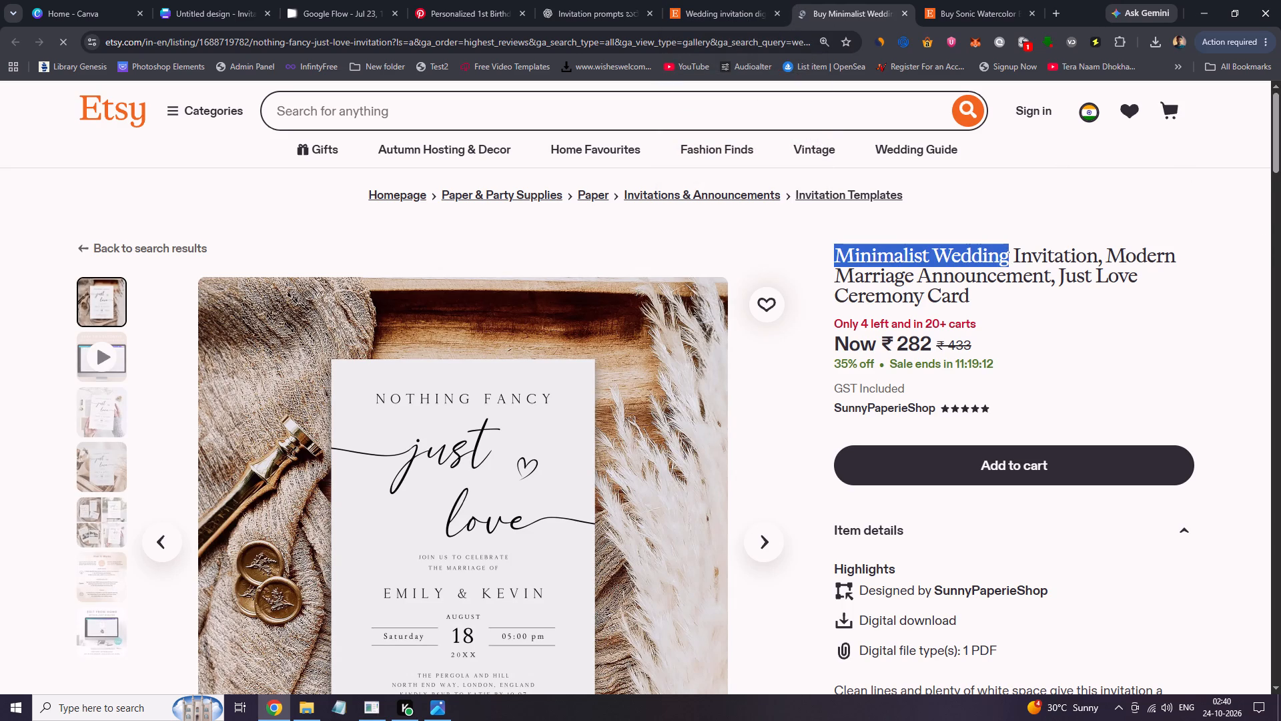
drag(1011, 254, 1096, 256)
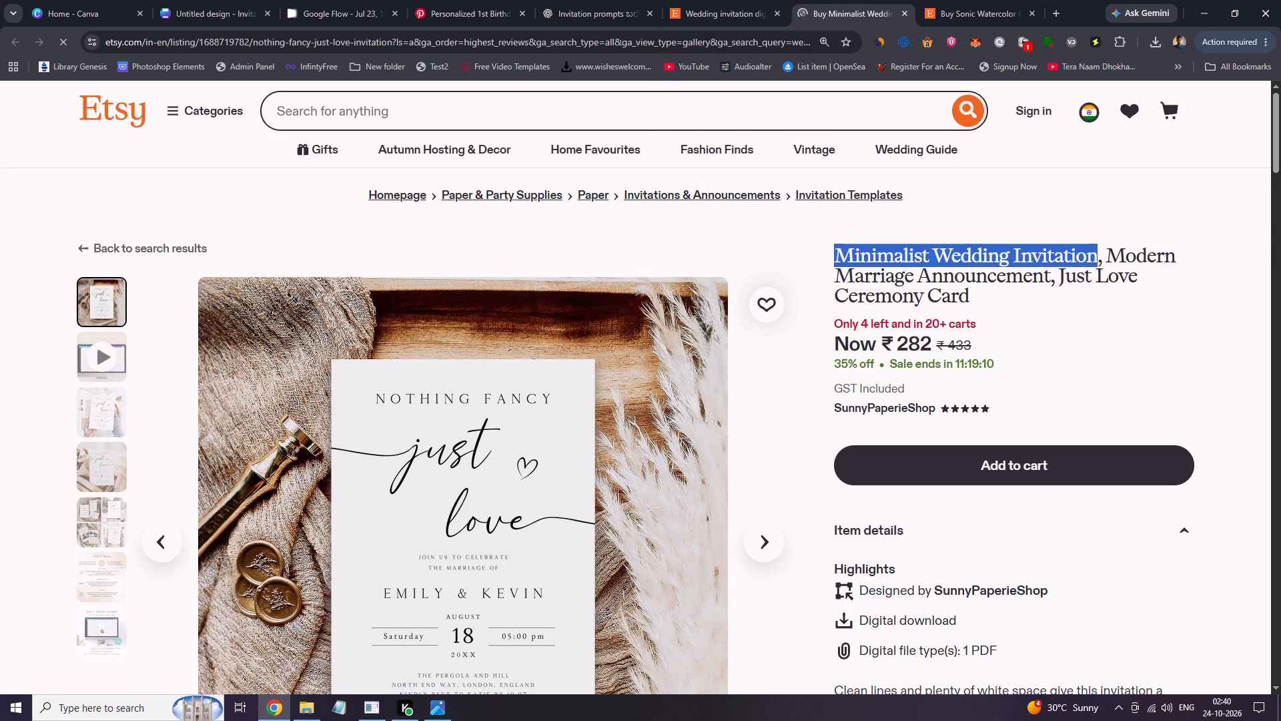
right_click(1096, 256)
click(965, 268)
Examine the listing's images, full item description and buyer reviews, and return to the start of the page.
drag(1280, 126, 1280, 134)
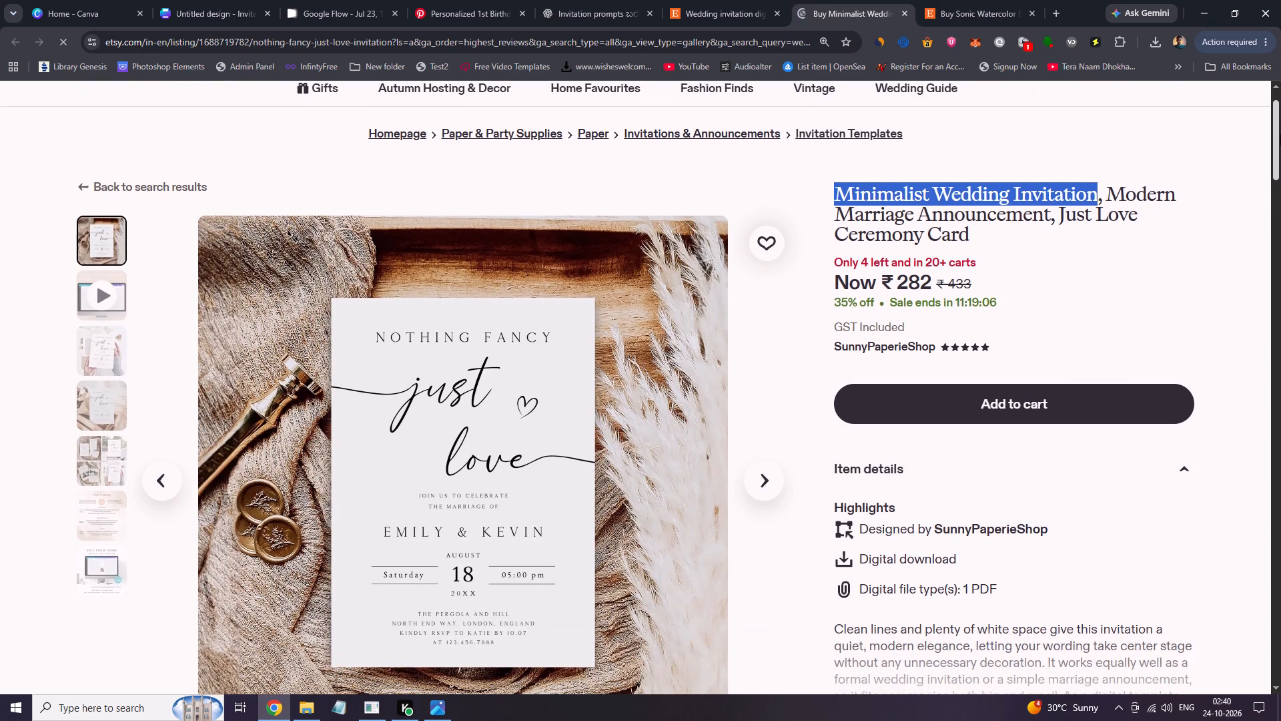
drag(1280, 134, 1280, 142)
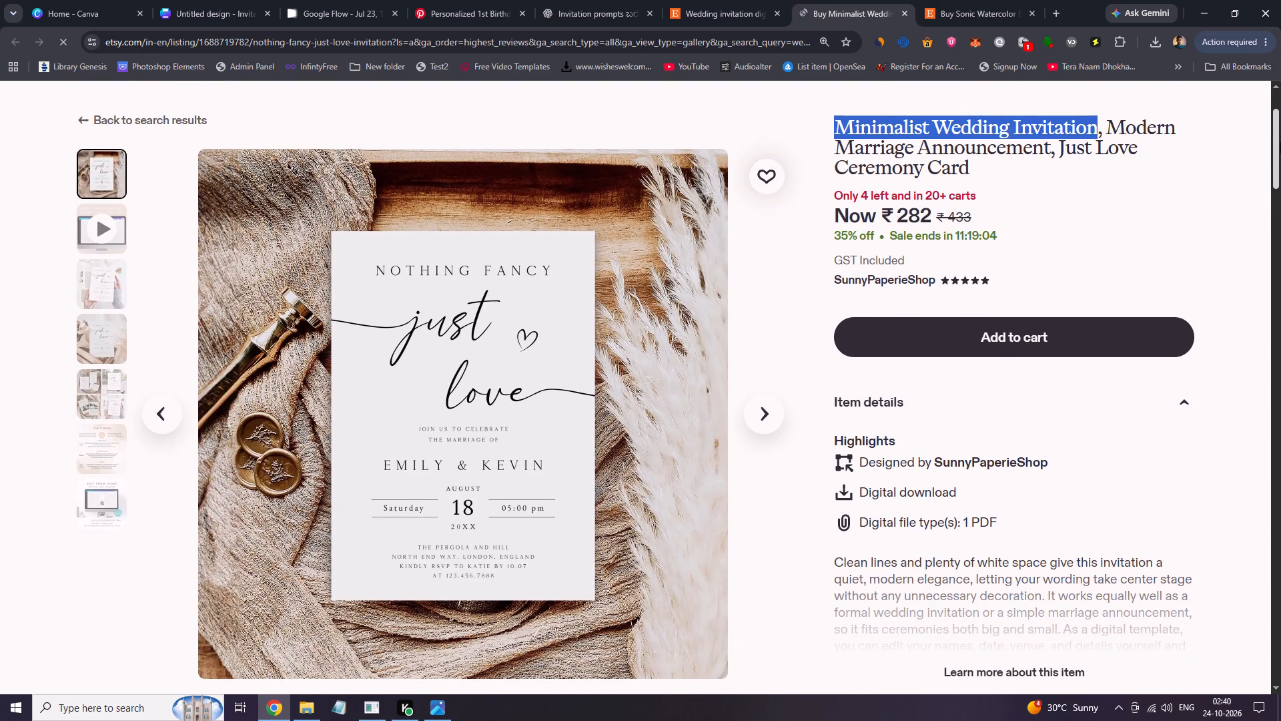
drag(1280, 142, 1280, 147)
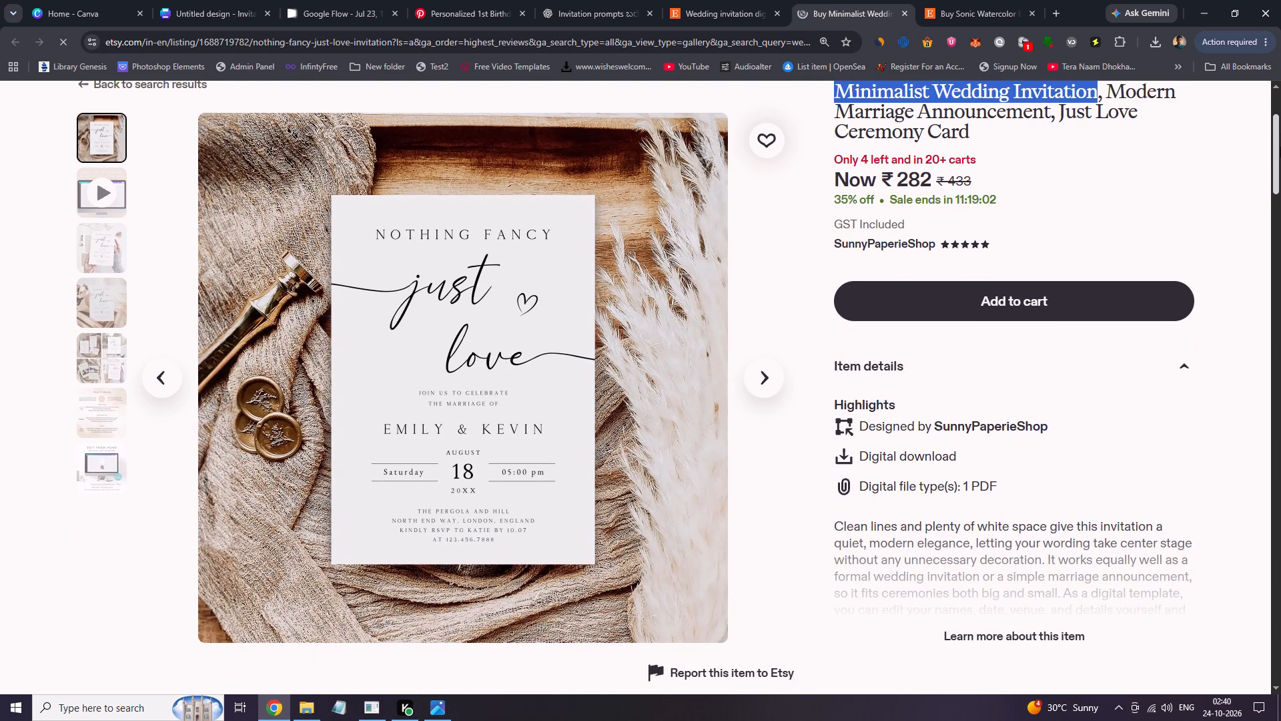
drag(1280, 147, 1280, 145)
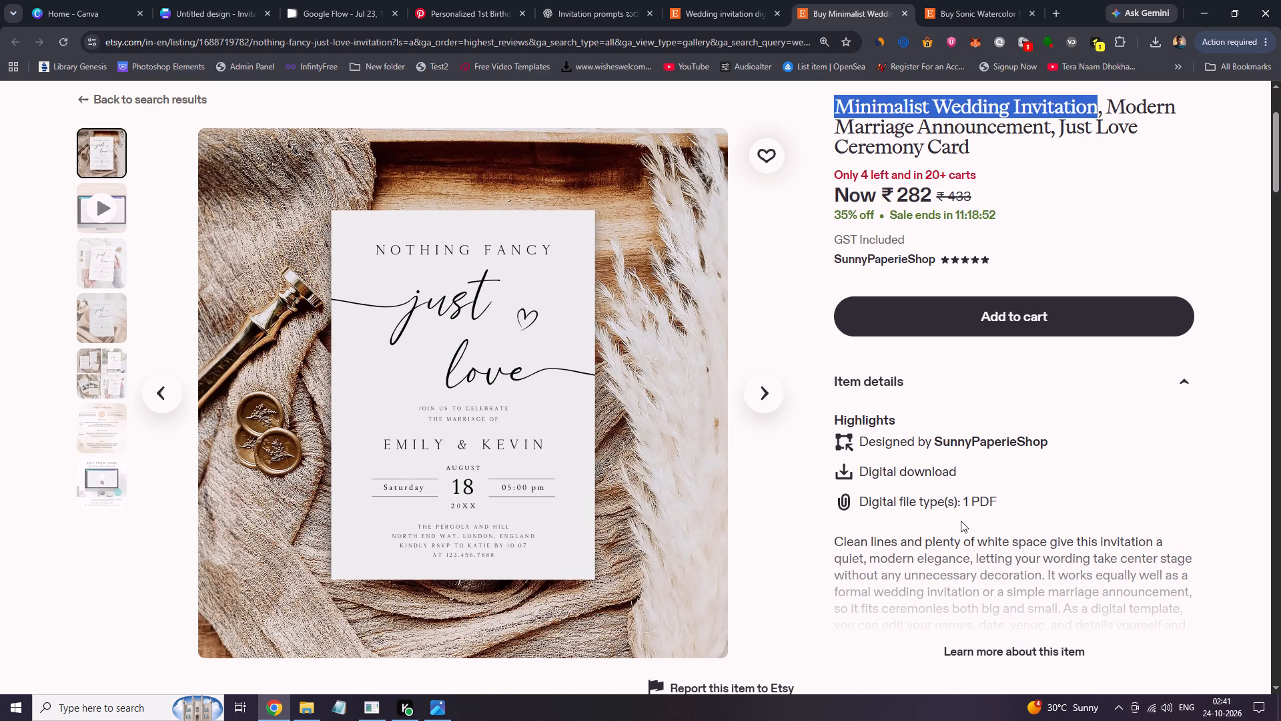
click(1013, 649)
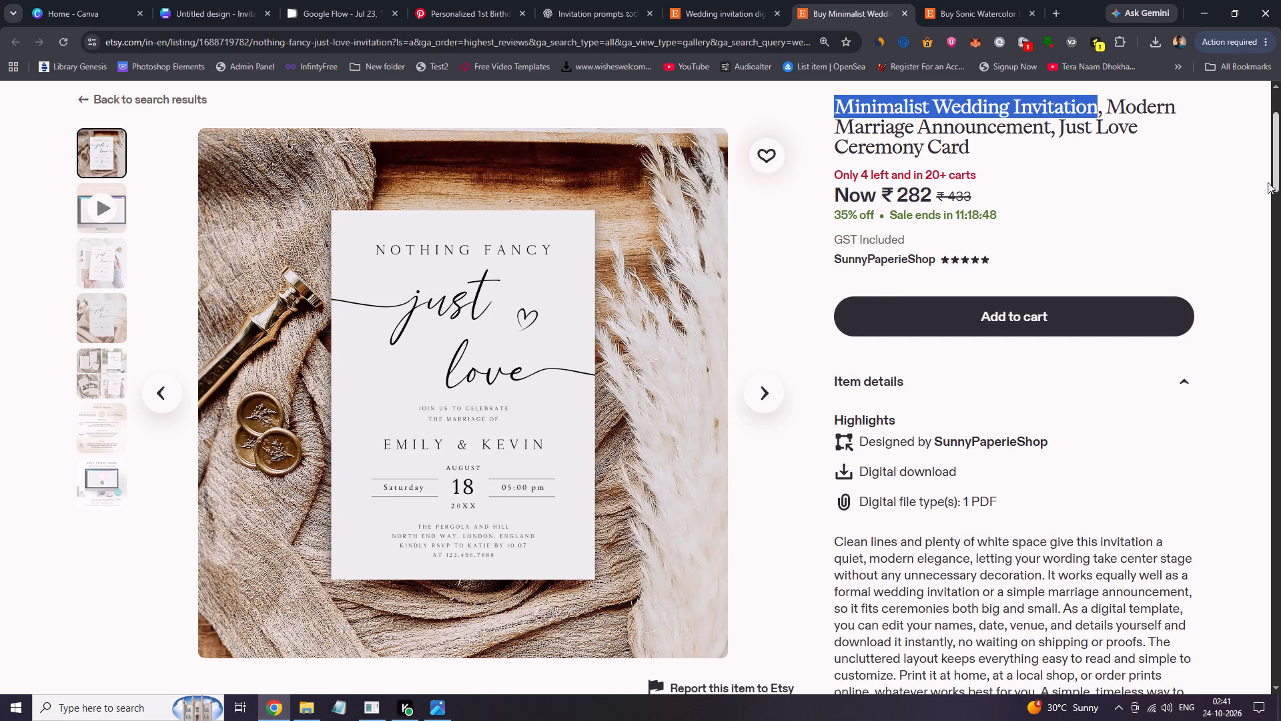
drag(1278, 135, 1279, 137)
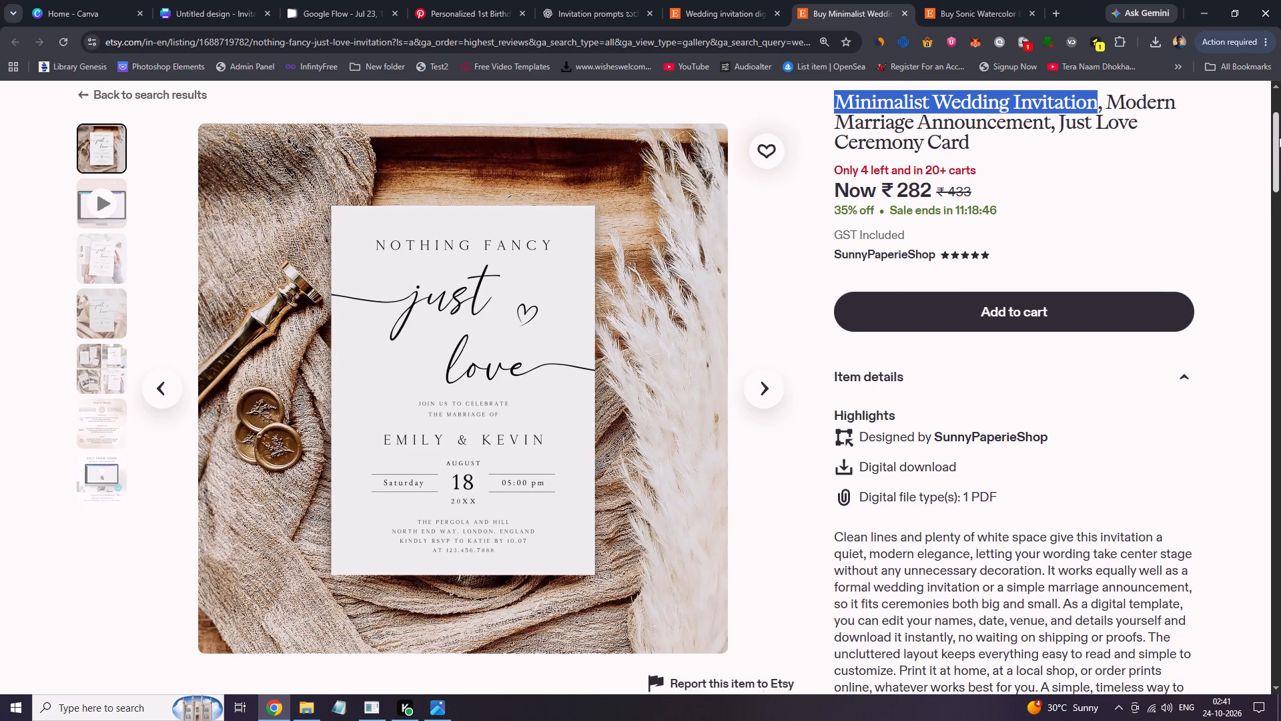
drag(1279, 137, 1280, 213)
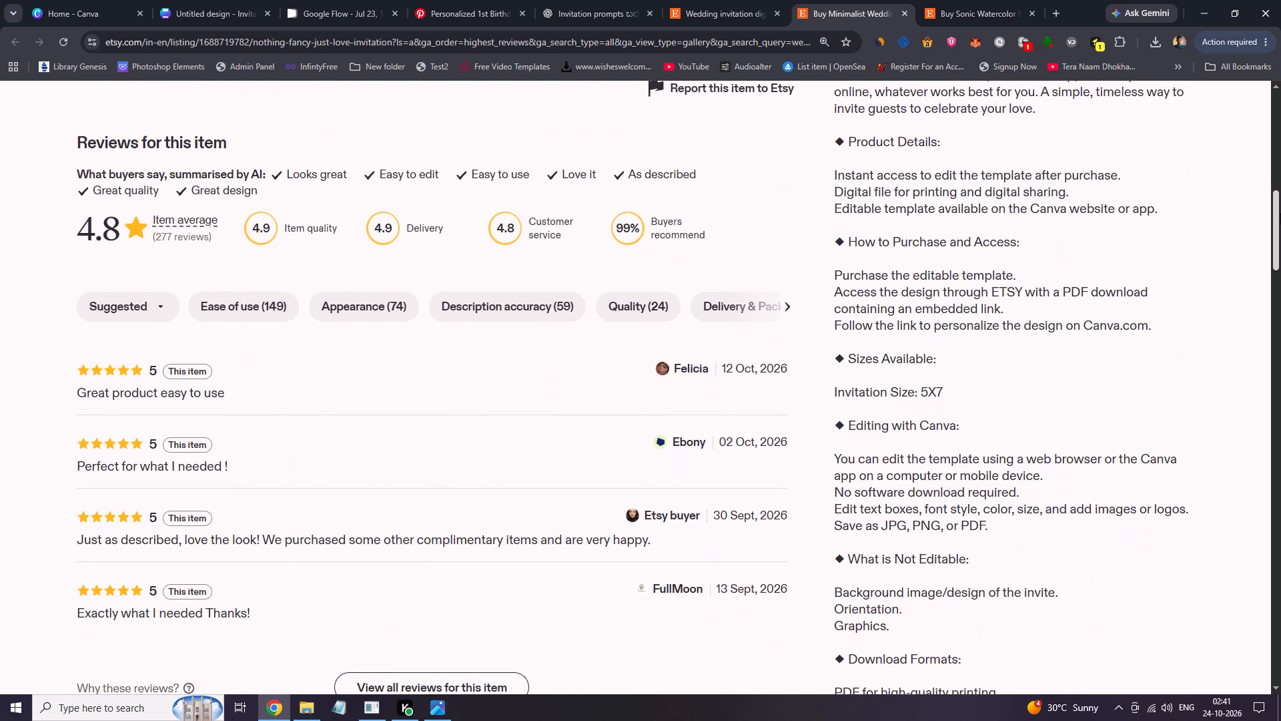
drag(1280, 213, 1280, 86)
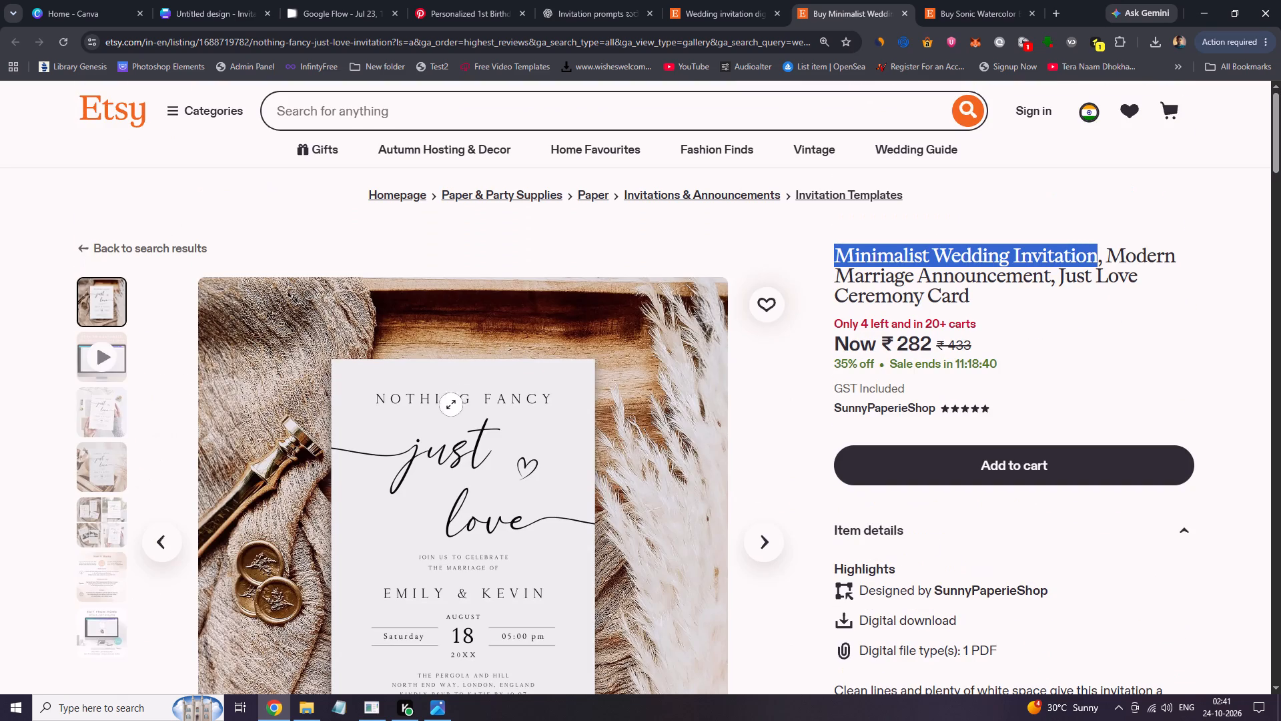
View the video in the Minimalist Wedding Invitation listing's gallery.
click(107, 361)
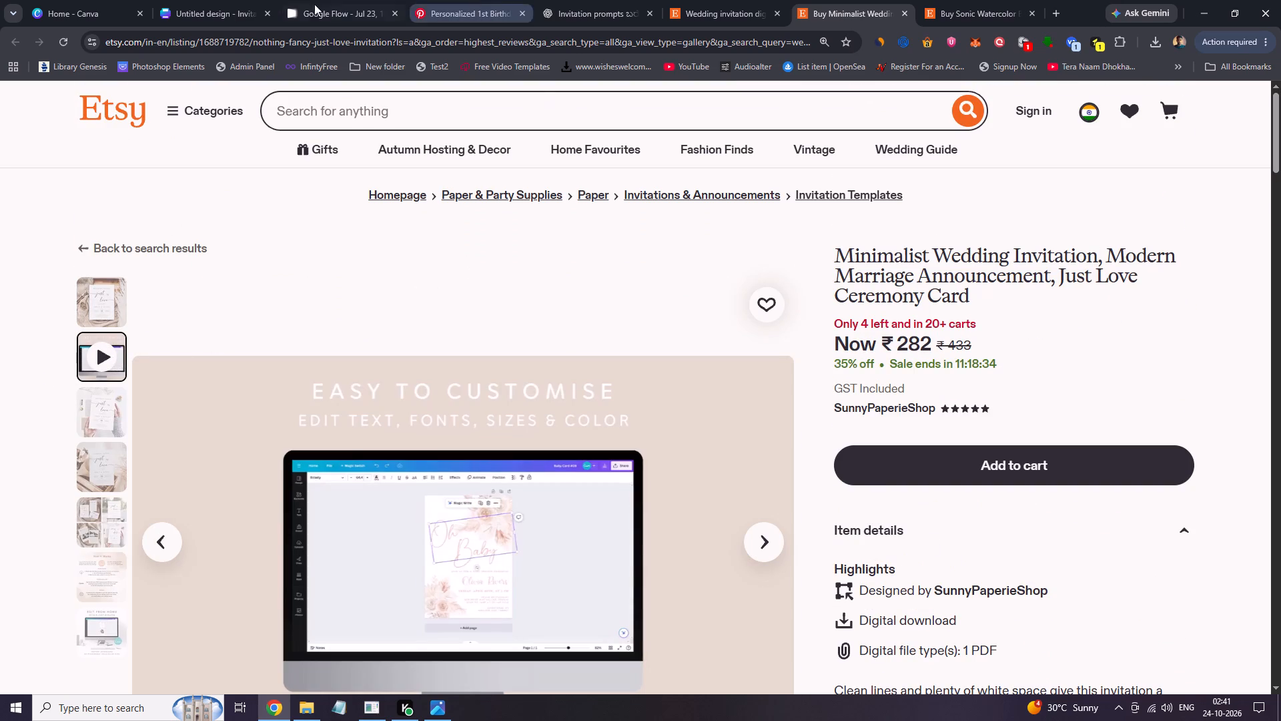
Switch to the blank Canva invitation, select today's four Sonic birthday invitation images in the Downloads folder and try to upload them to Canva.
click(210, 5)
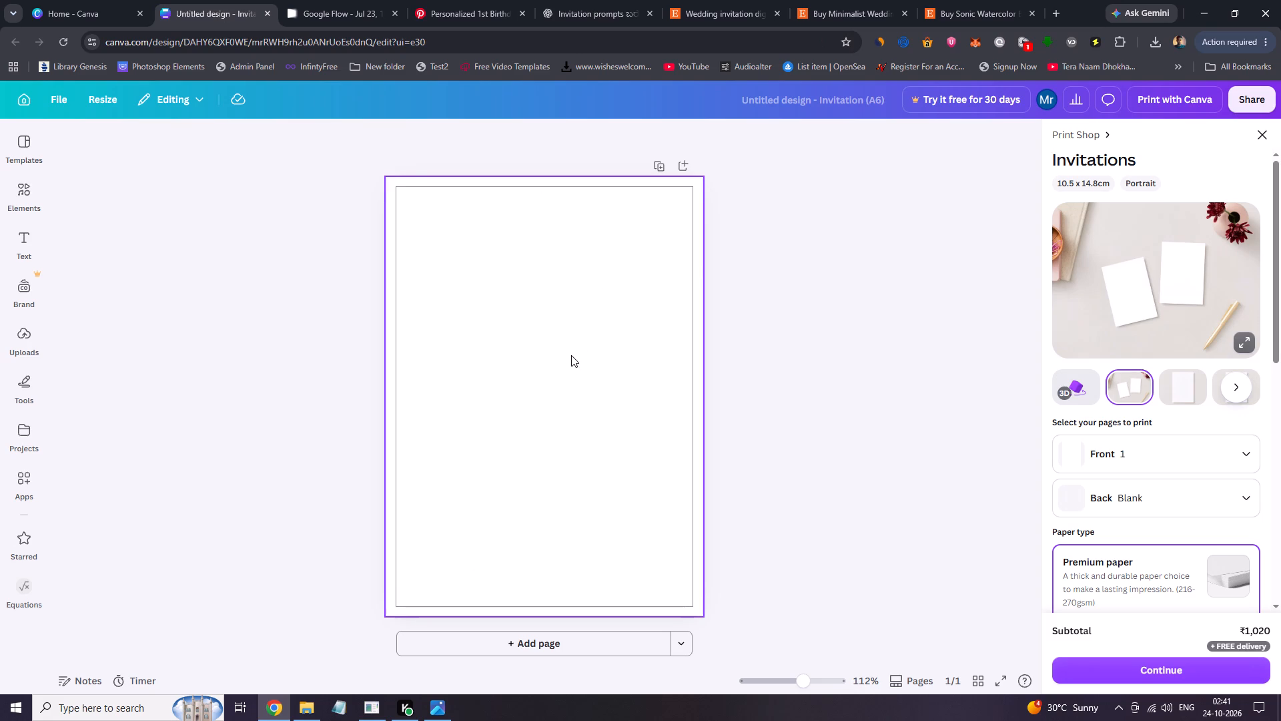
click(307, 709)
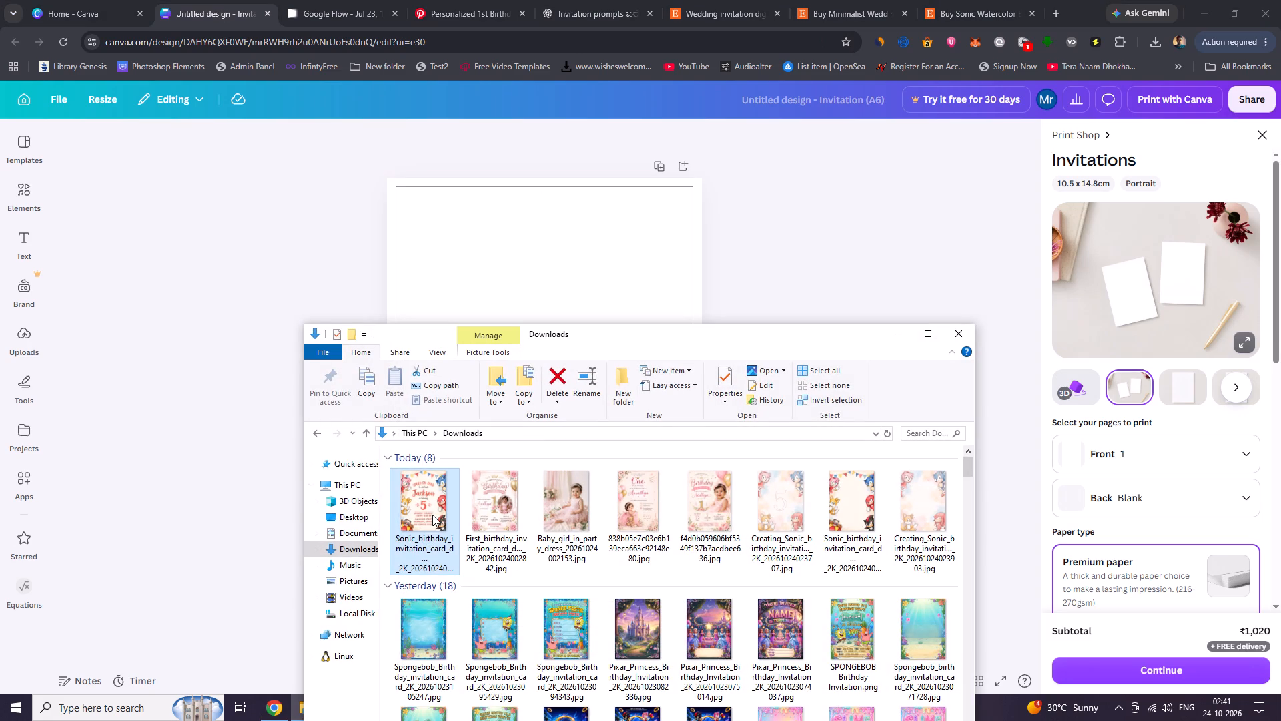
click(358, 551)
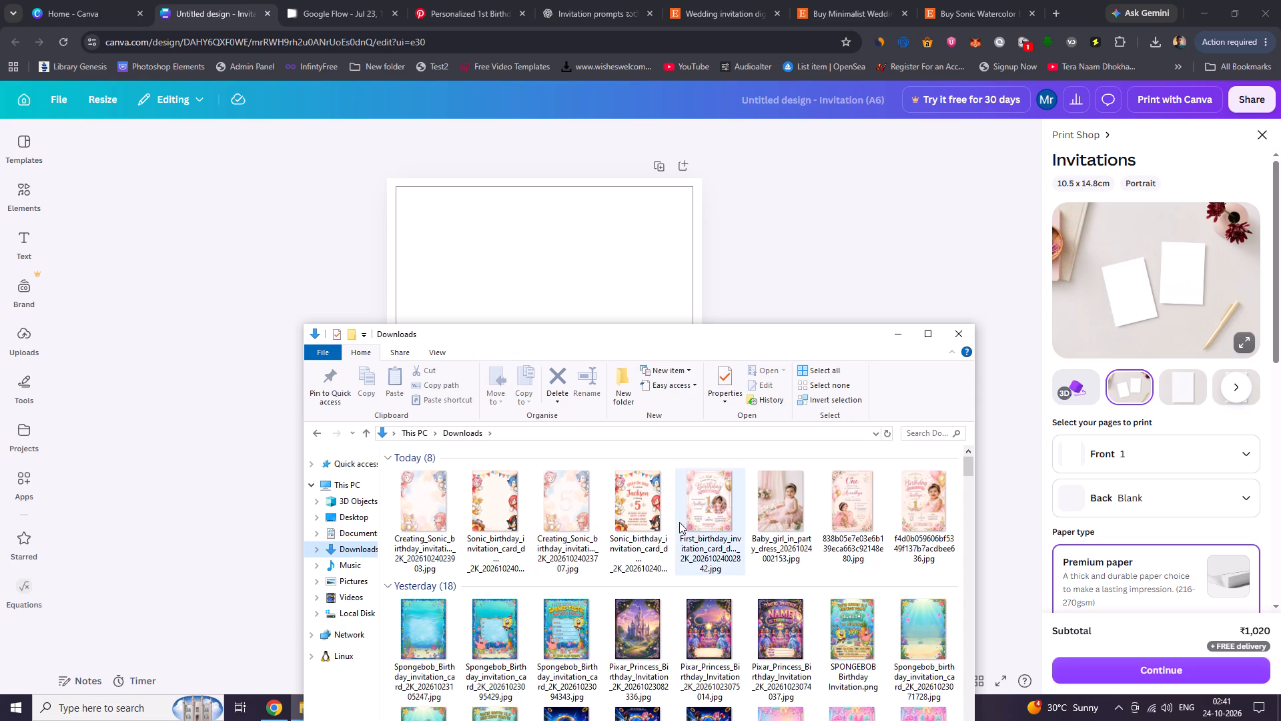
click(656, 519)
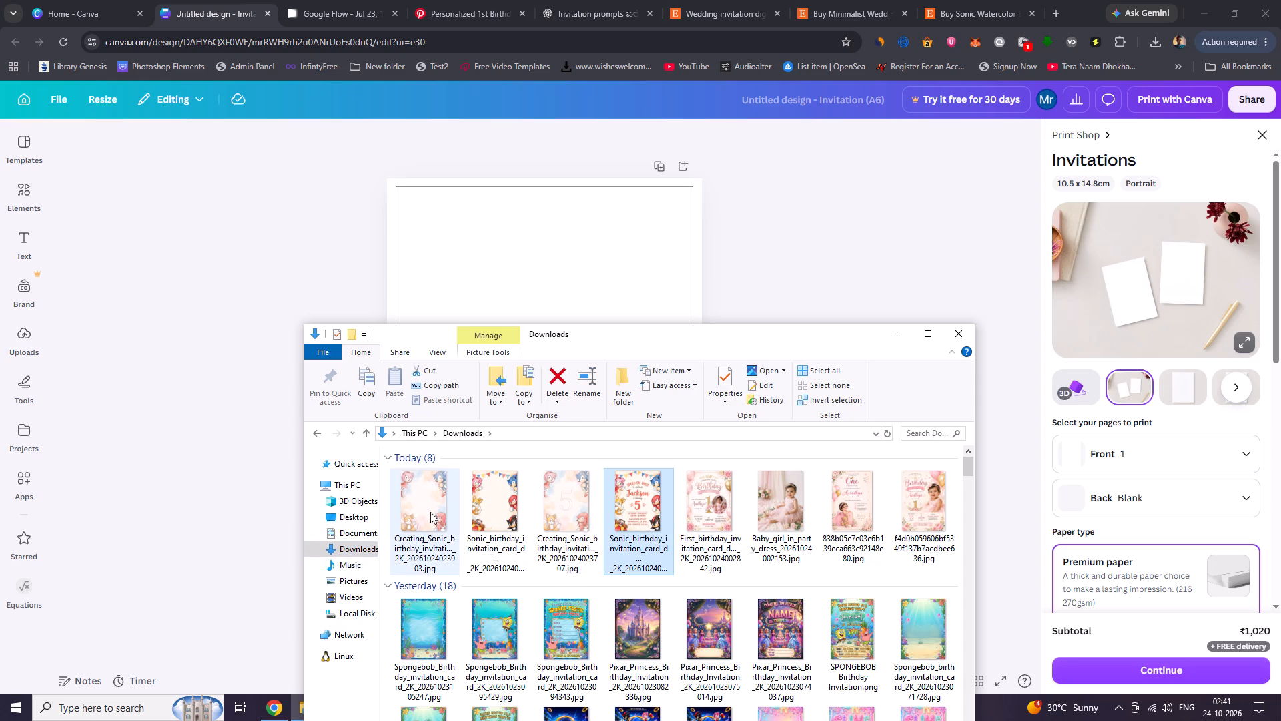
shift+click(424, 511)
drag(428, 509, 16, 346)
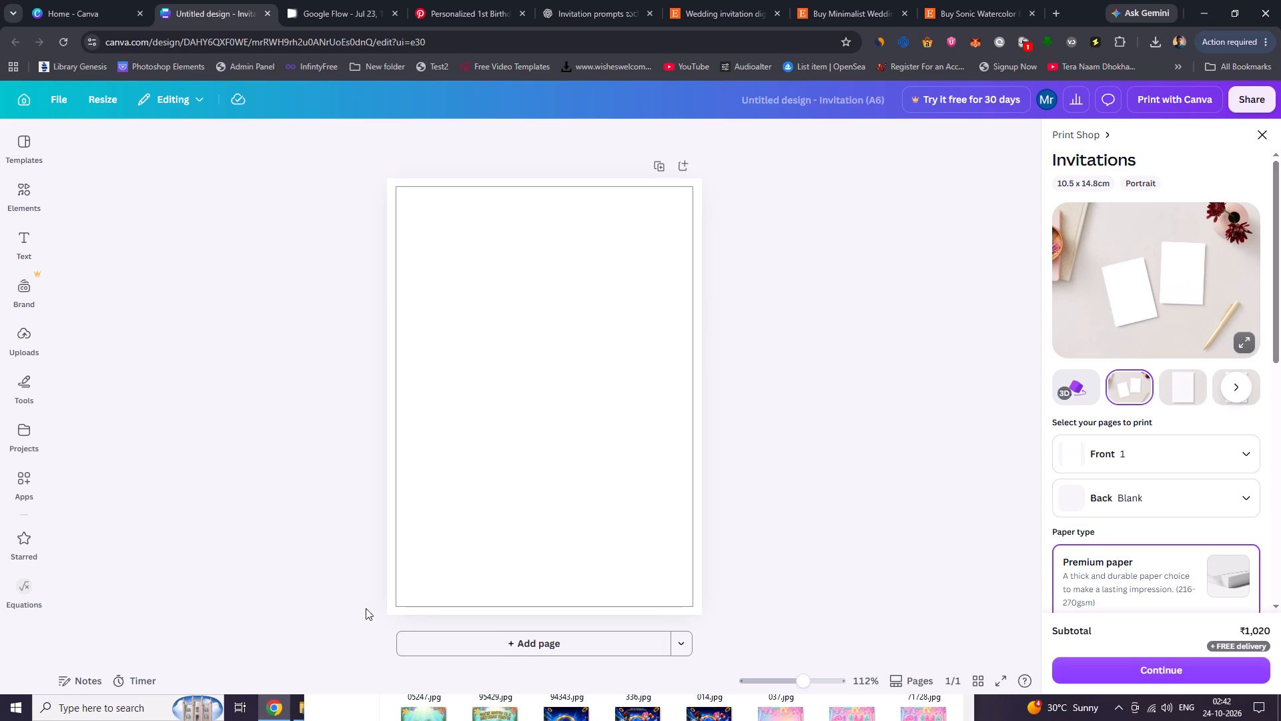
Bring the Downloads folder window back, move it clear of Canva's sidebar and open the invitation design's Uploads section.
click(362, 706)
drag(618, 339, 677, 320)
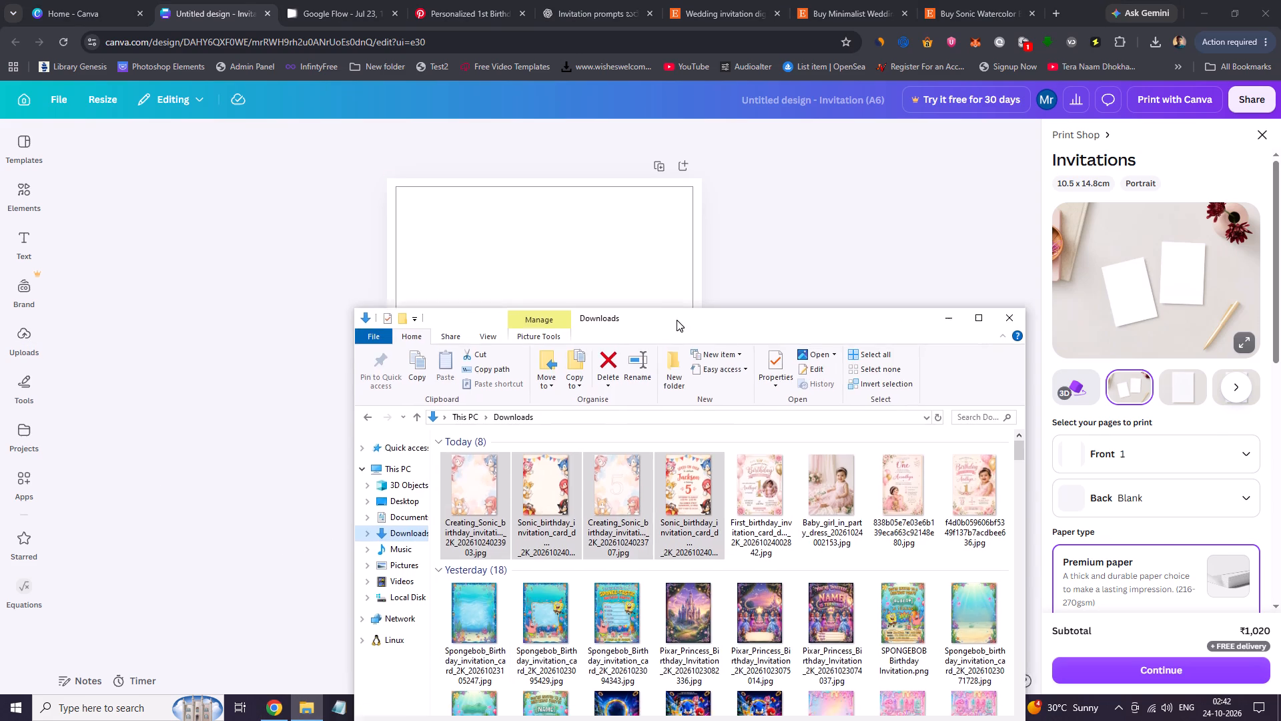
drag(677, 320, 913, 150)
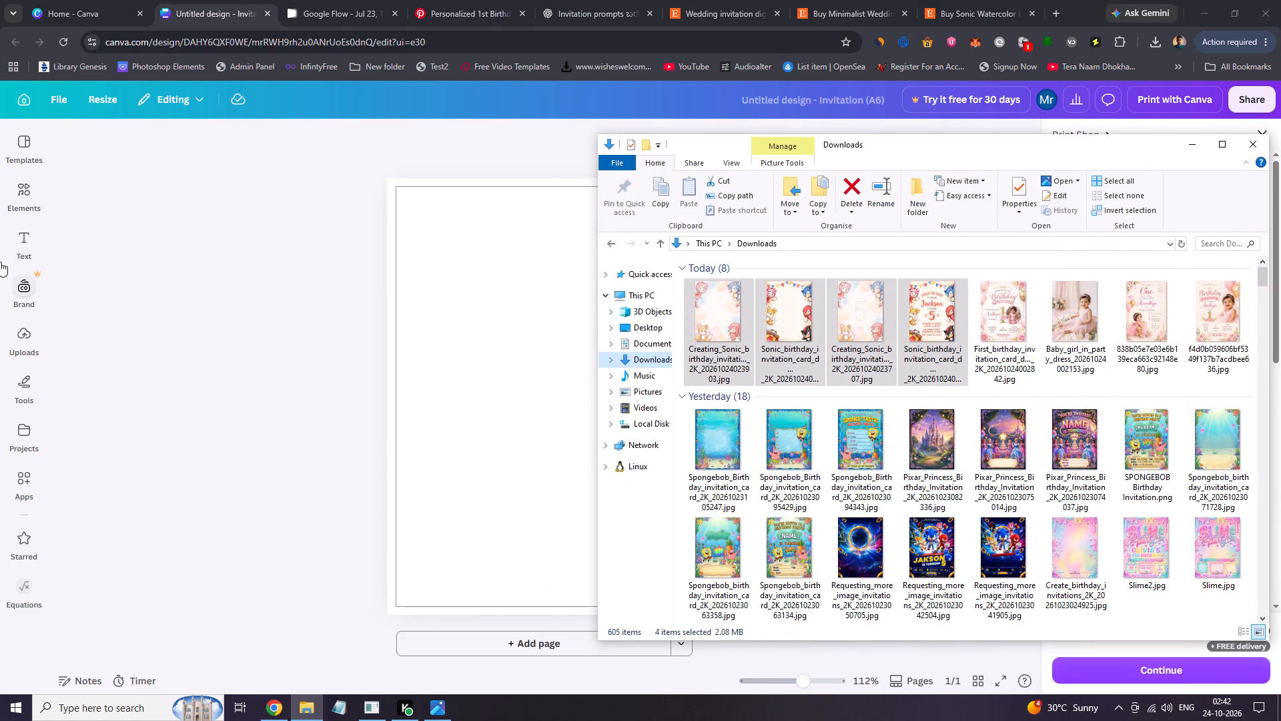
click(20, 344)
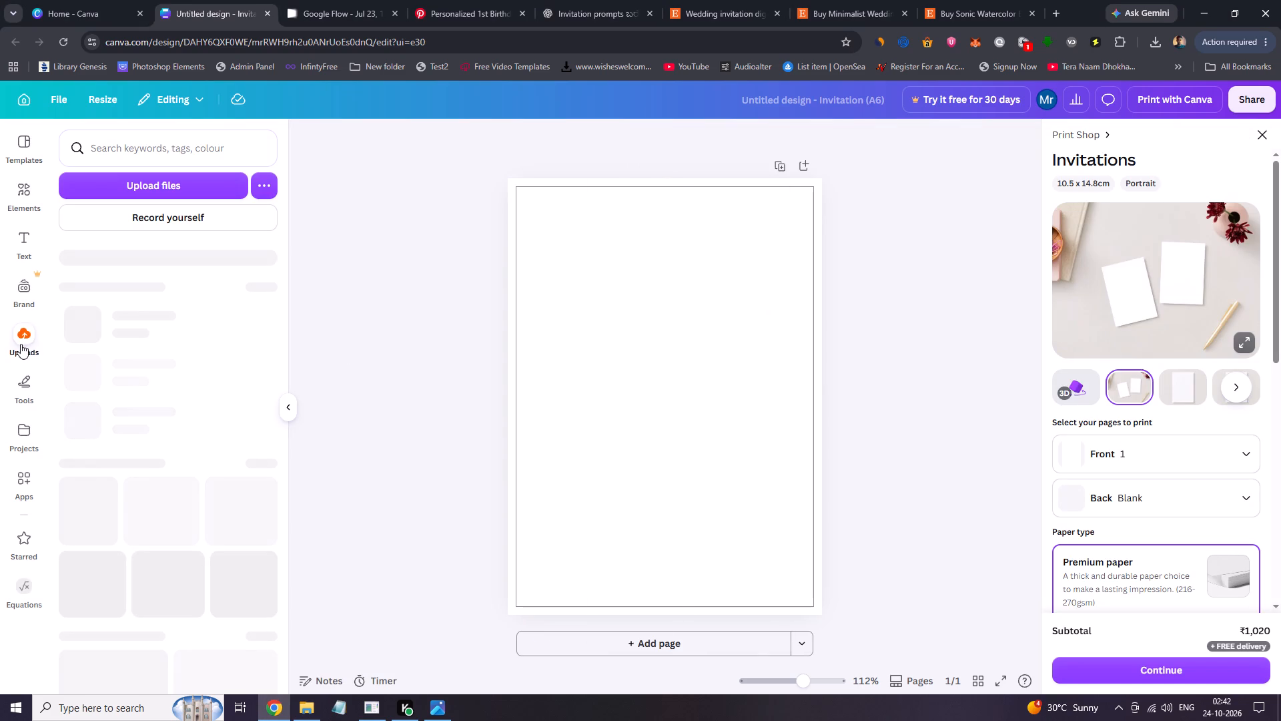
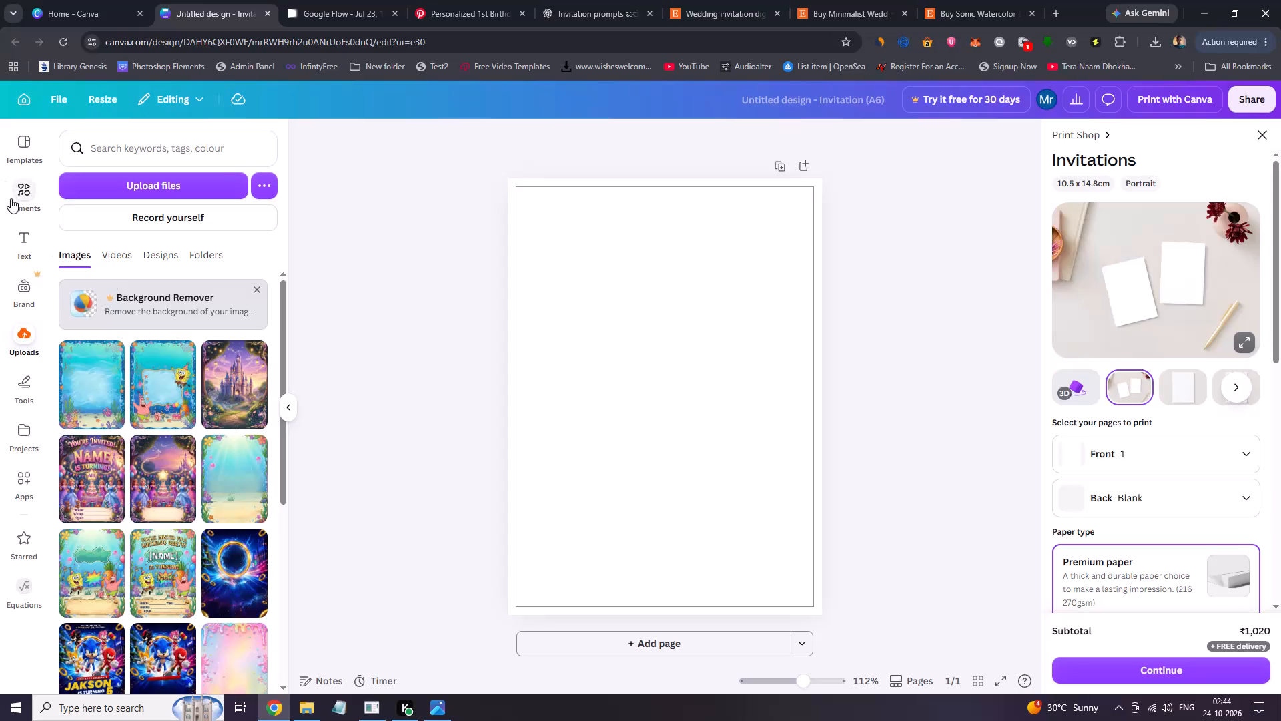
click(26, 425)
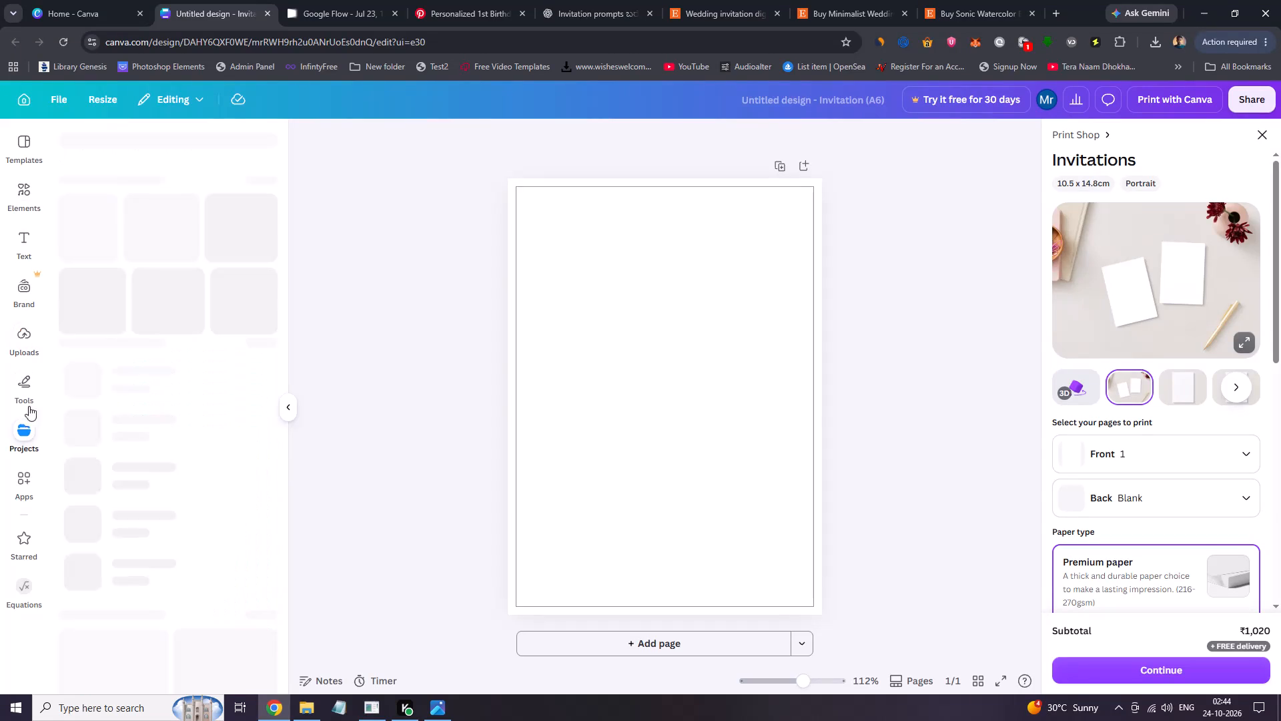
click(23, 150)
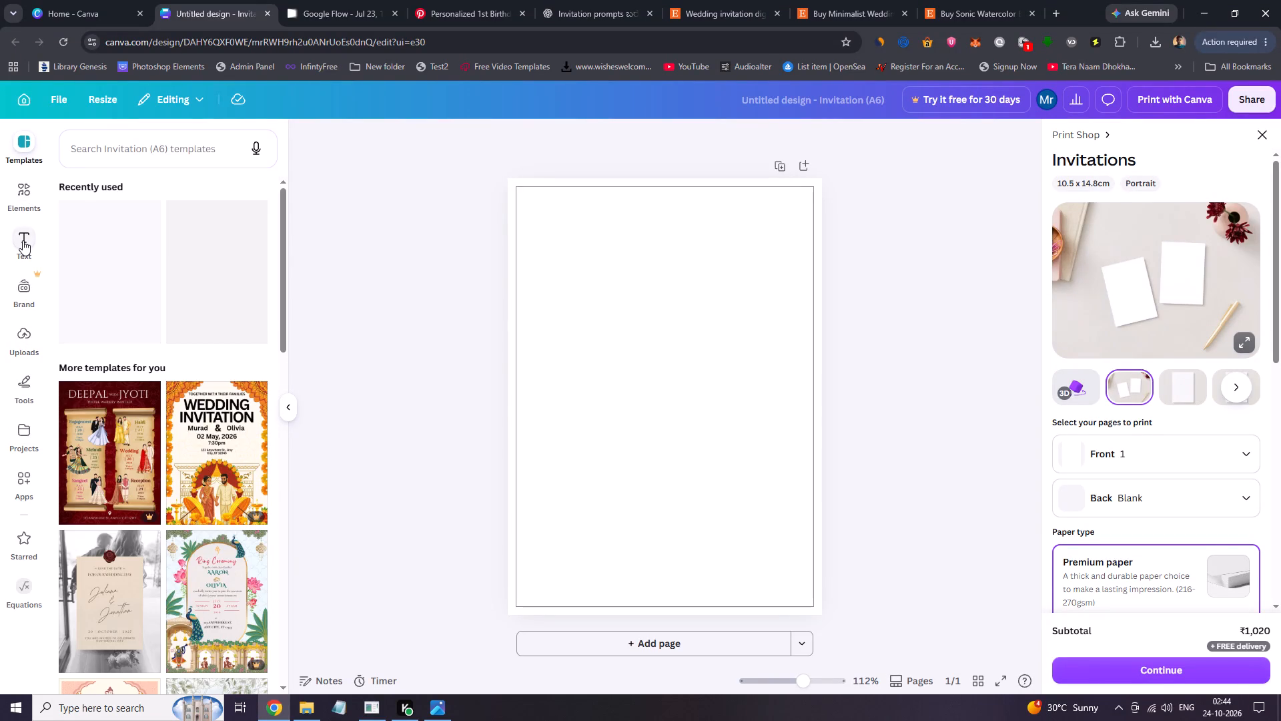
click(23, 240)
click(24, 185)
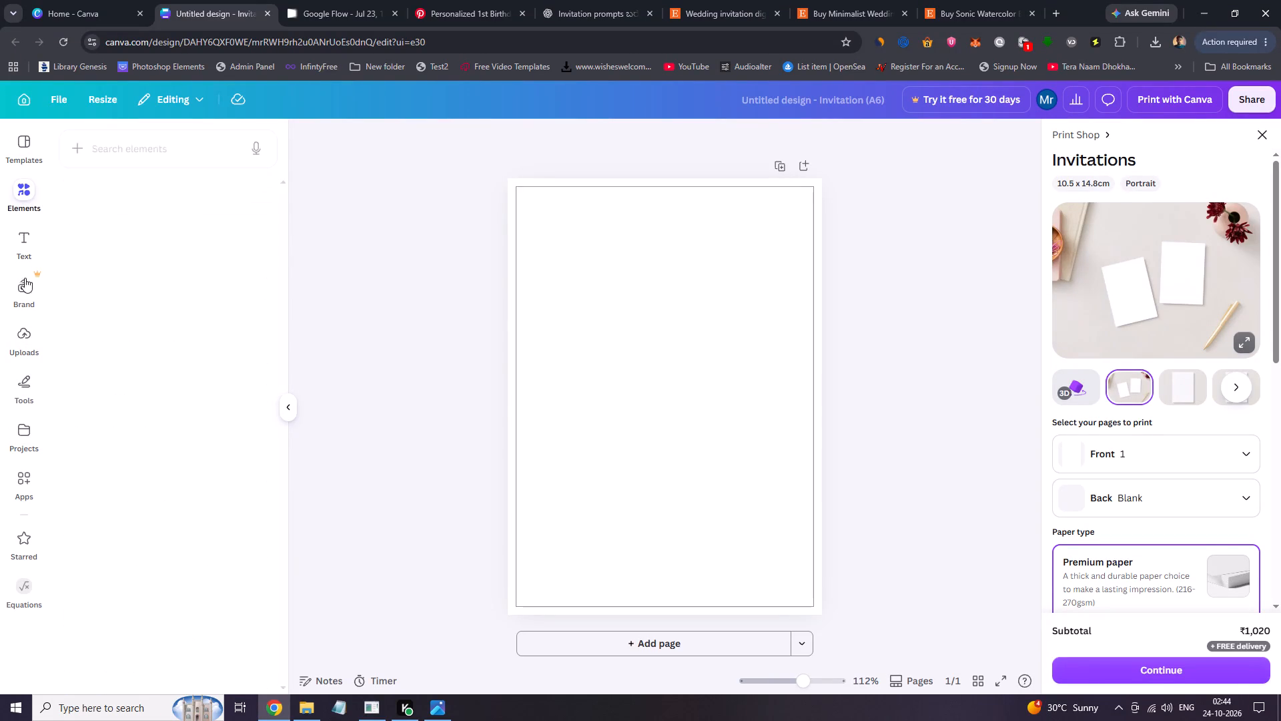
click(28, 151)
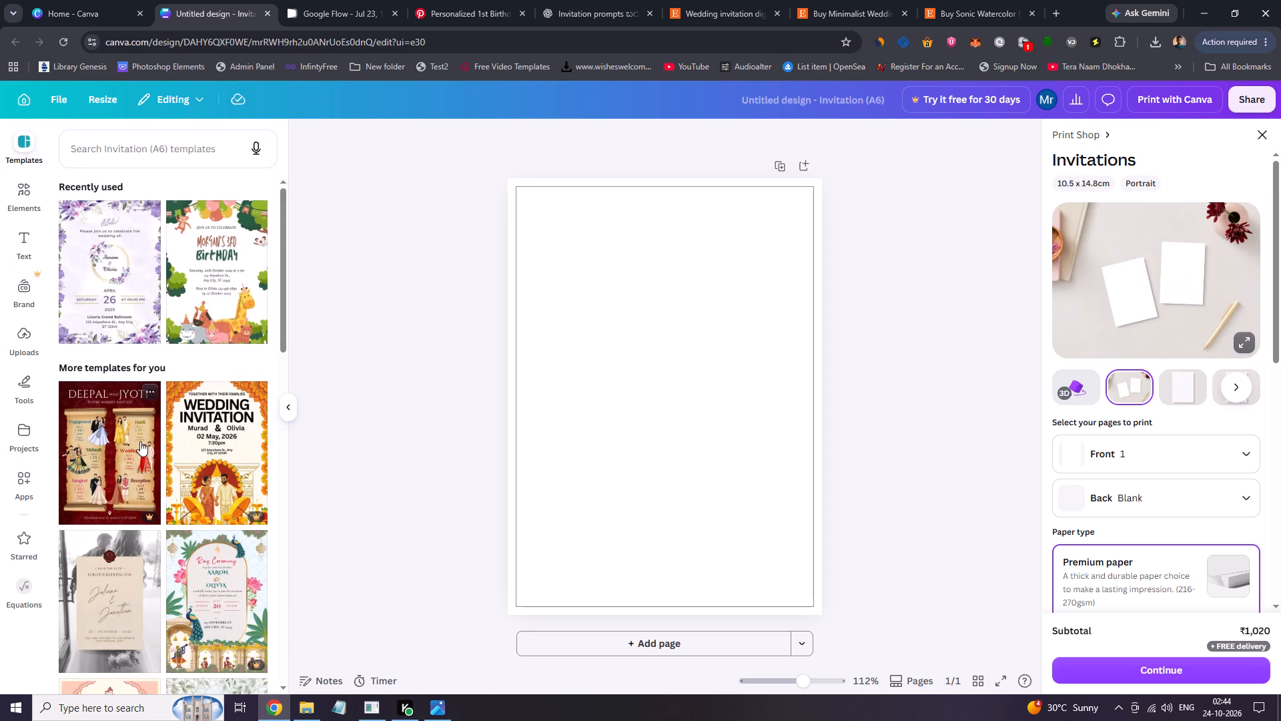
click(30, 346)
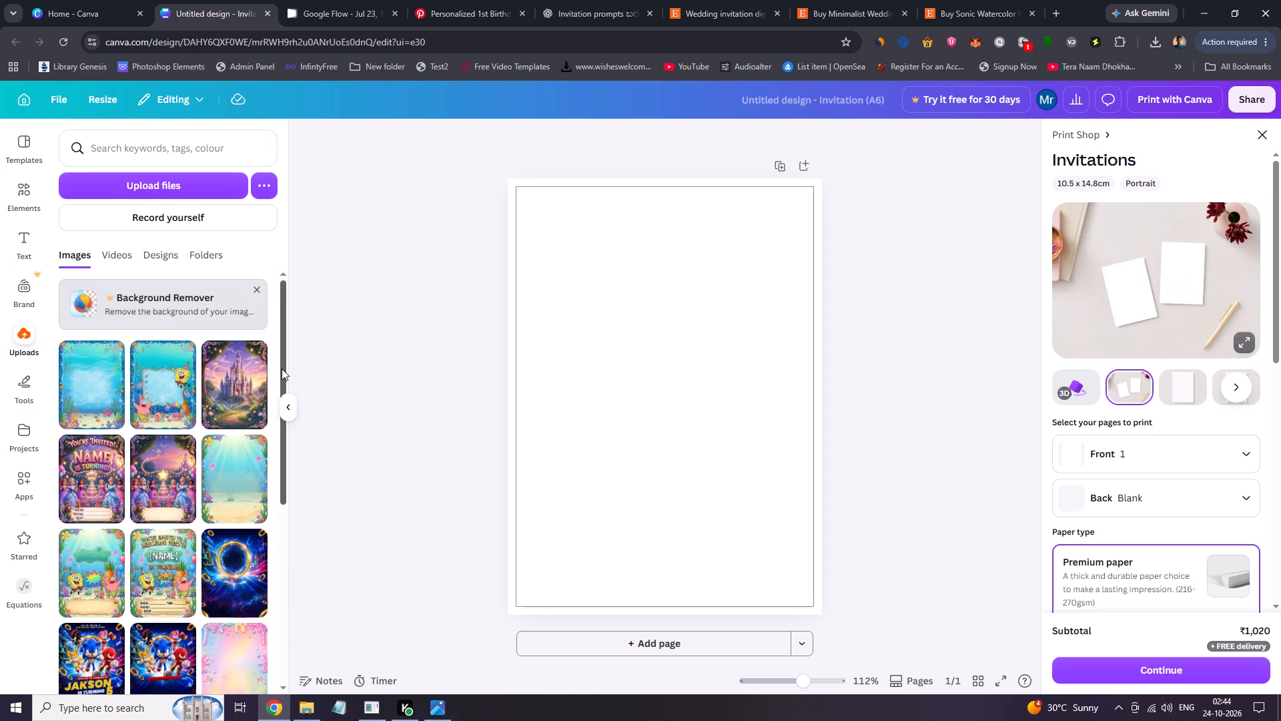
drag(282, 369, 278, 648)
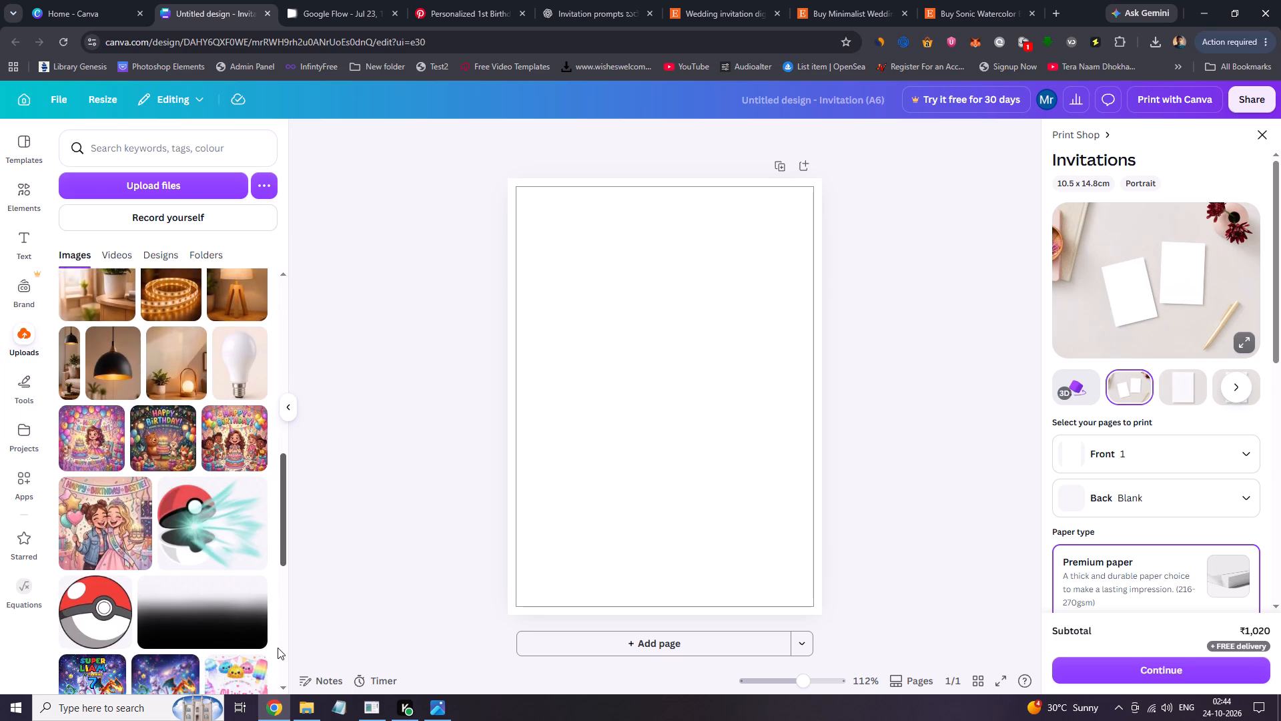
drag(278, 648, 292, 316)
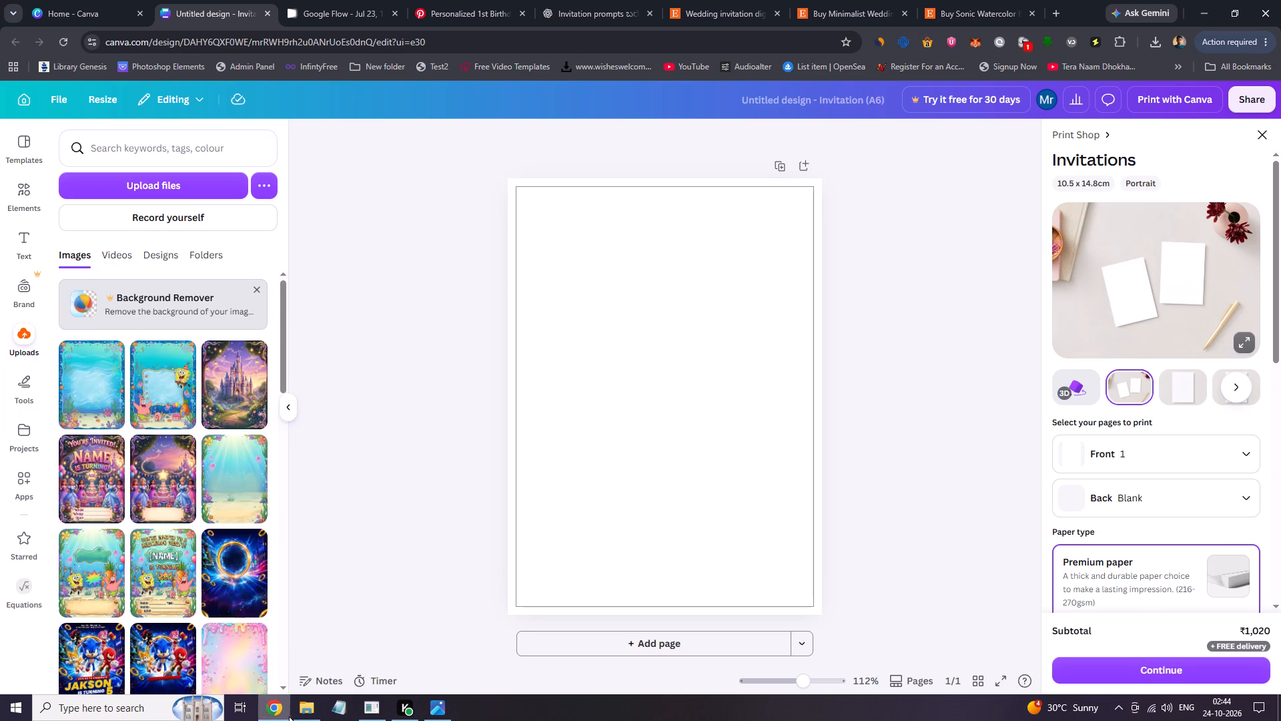
Upload the four selected Sonic birthday invitation images from the Downloads folder window to Canva's uploads.
click(299, 712)
drag(745, 302, 220, 399)
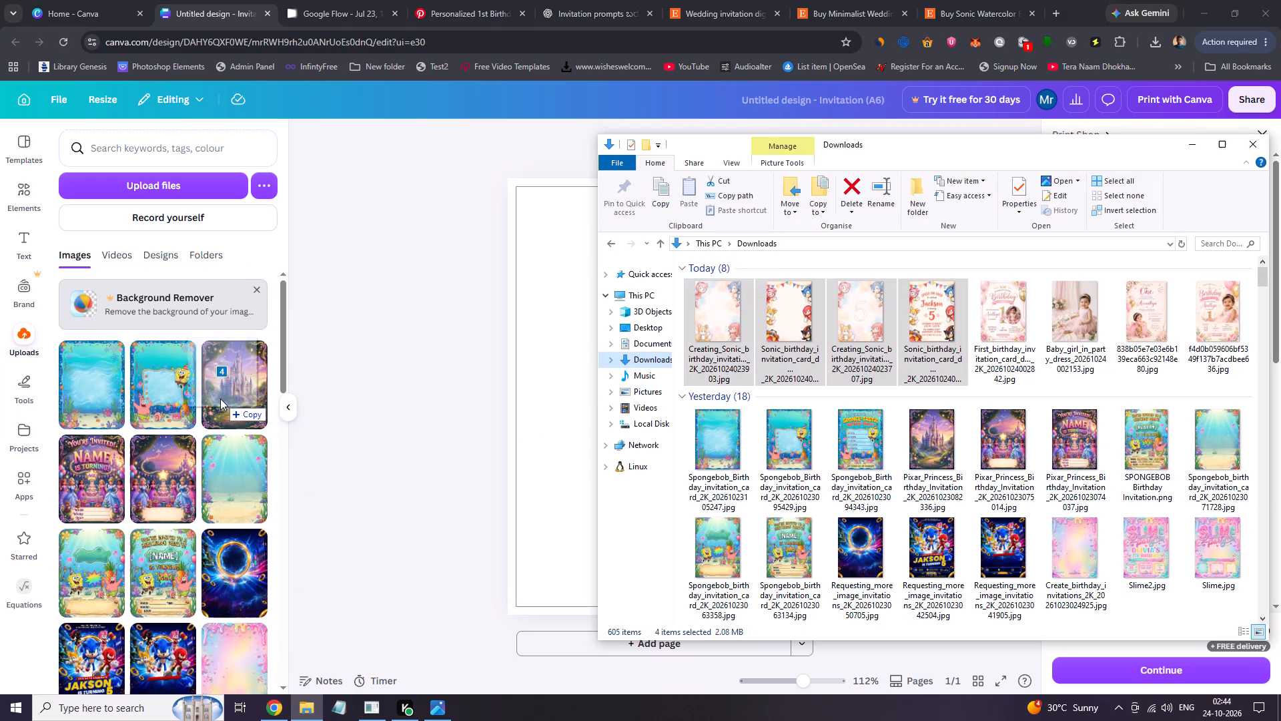
drag(220, 399, 202, 393)
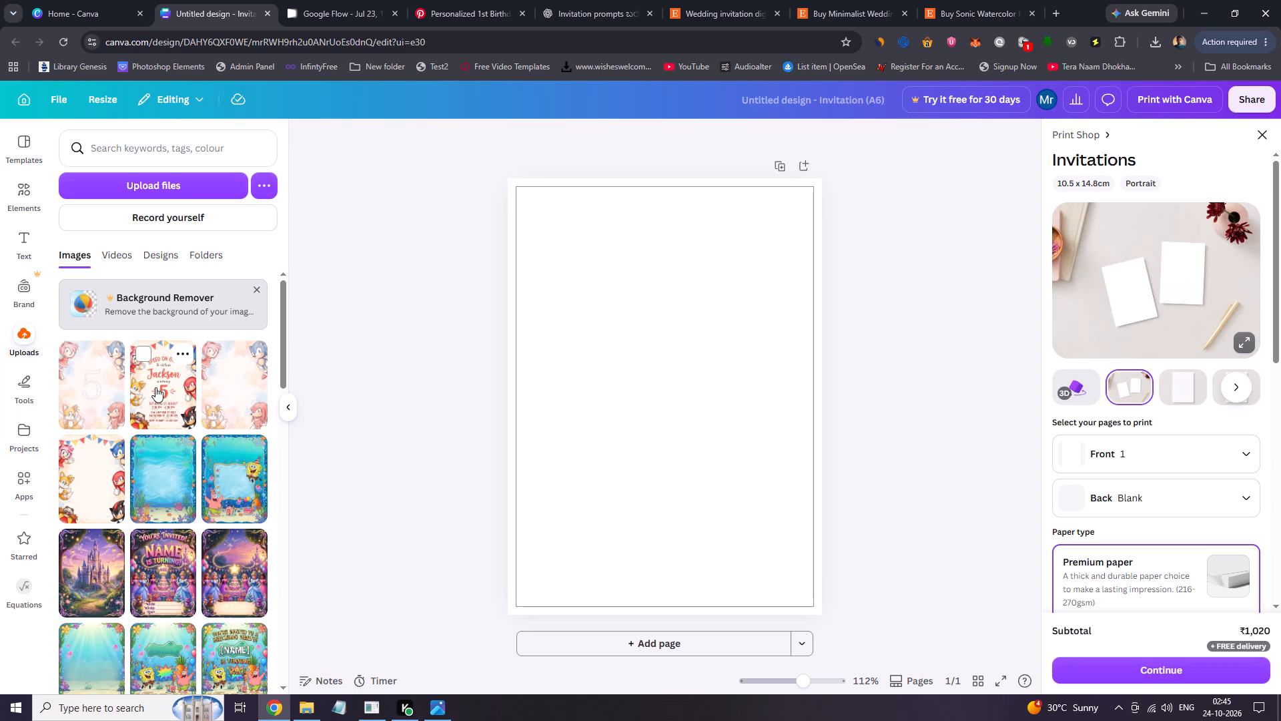
Place the Sonic "Speed on over" invitation image on the page, align it to the page's upper-left corner and enlarge it to full page height.
click(155, 387)
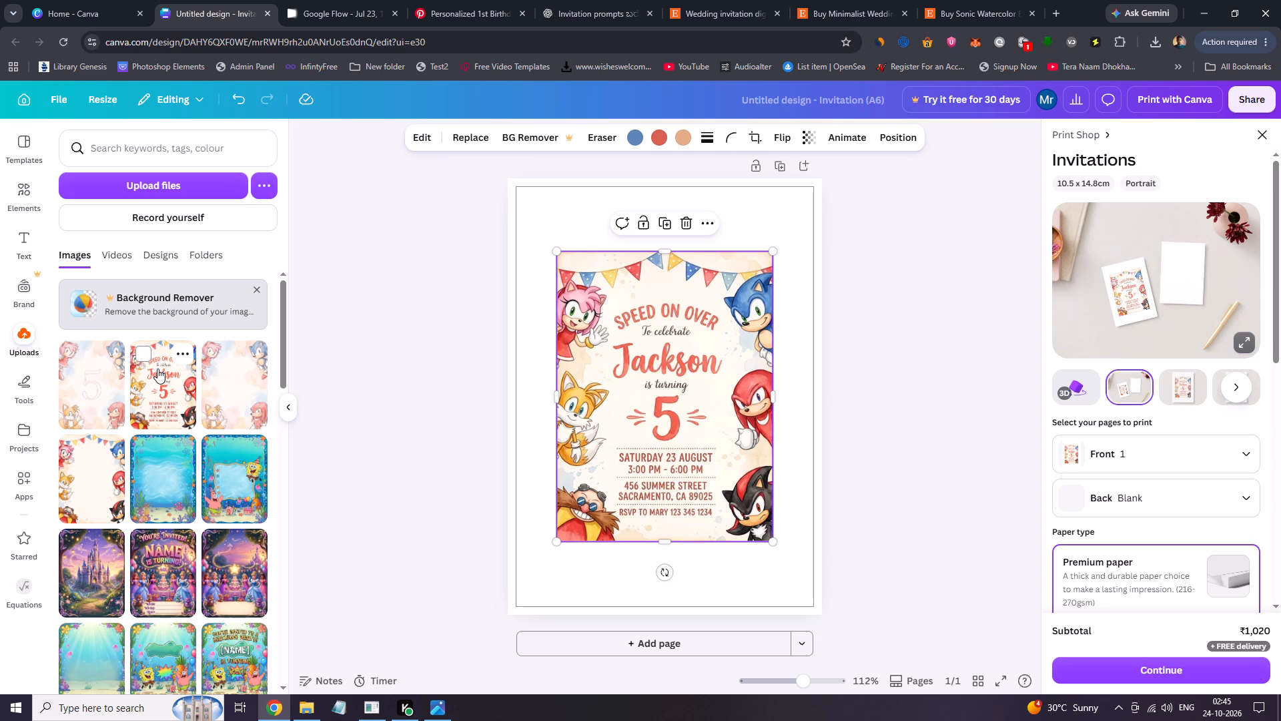
drag(686, 417, 653, 354)
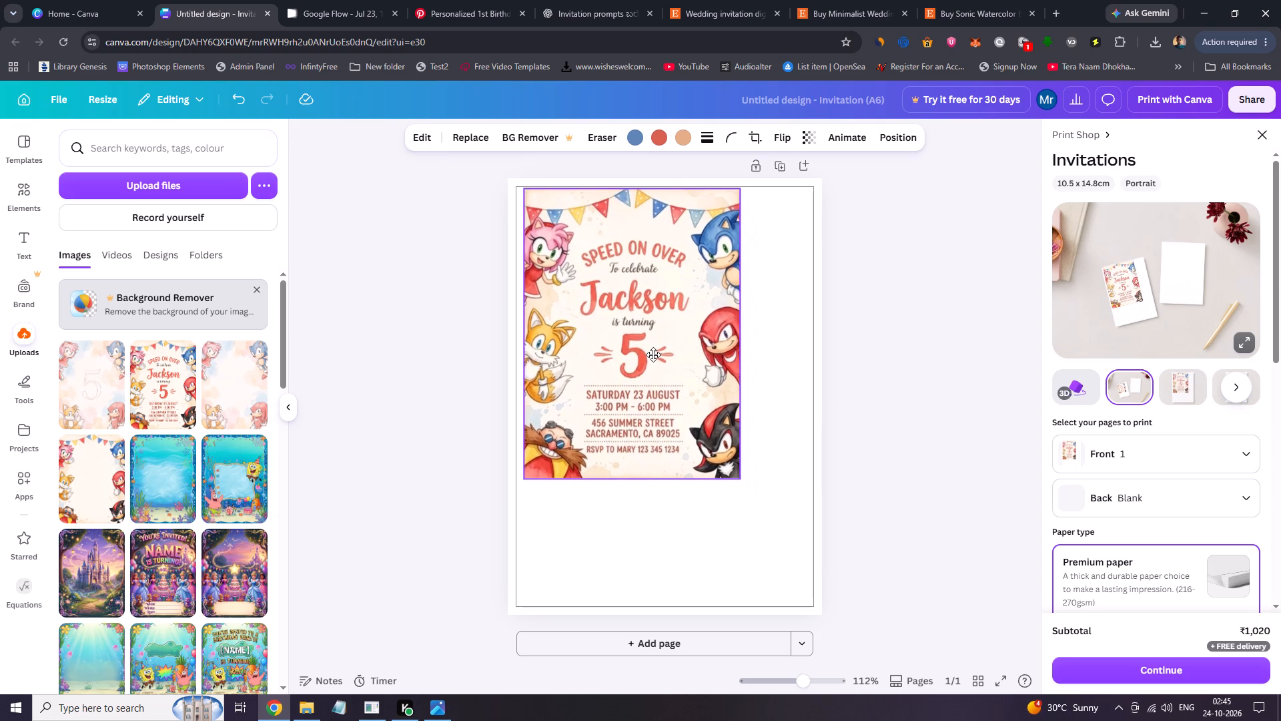
drag(653, 354, 647, 354)
drag(735, 475, 777, 579)
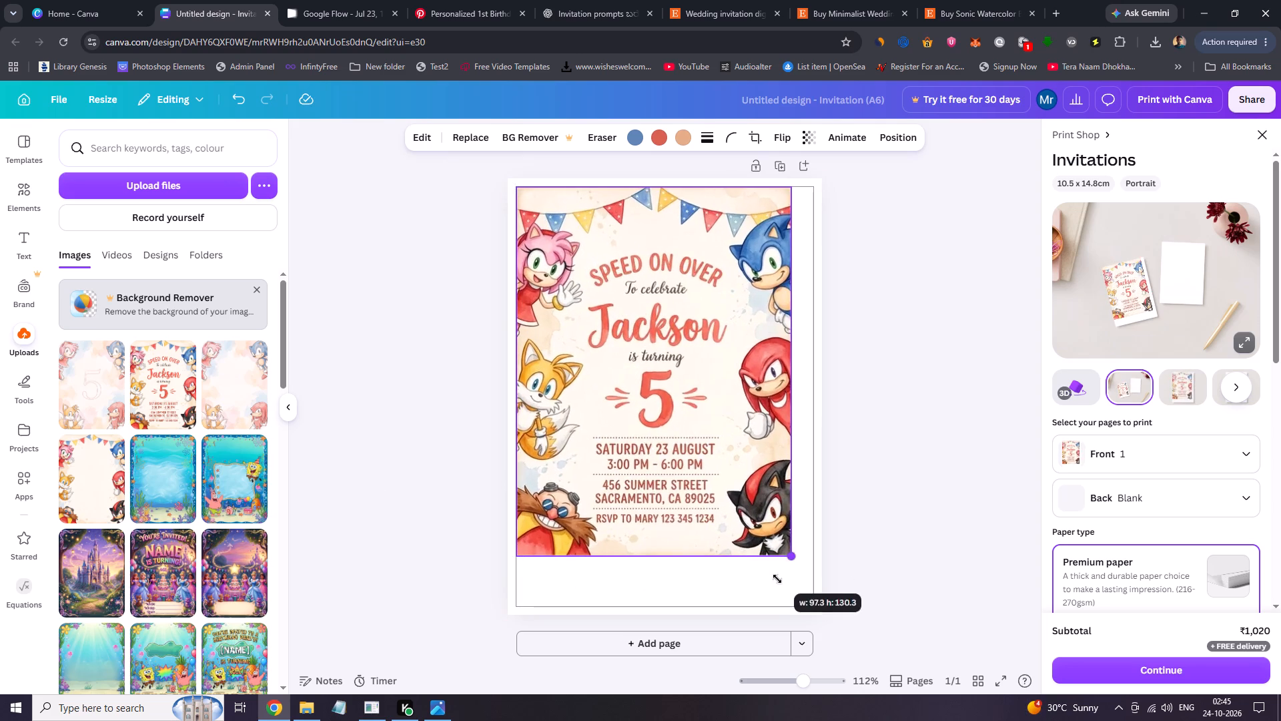
drag(777, 579, 810, 613)
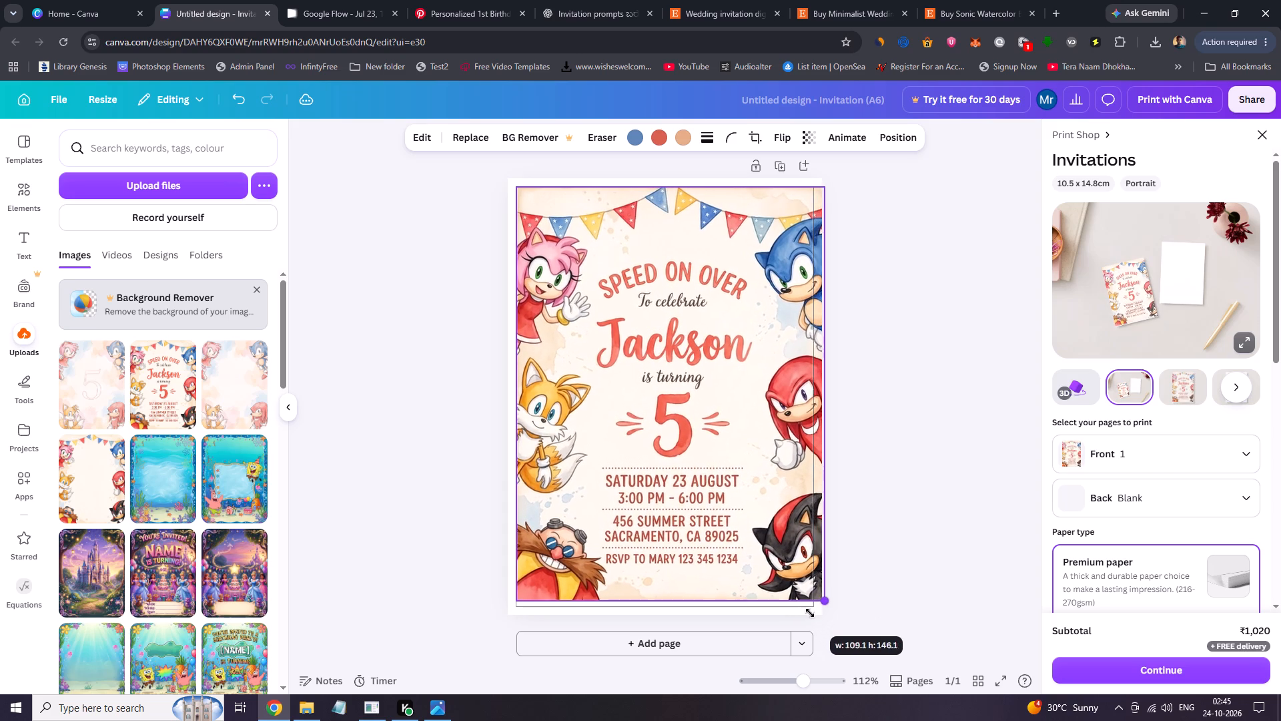
drag(810, 613, 815, 618)
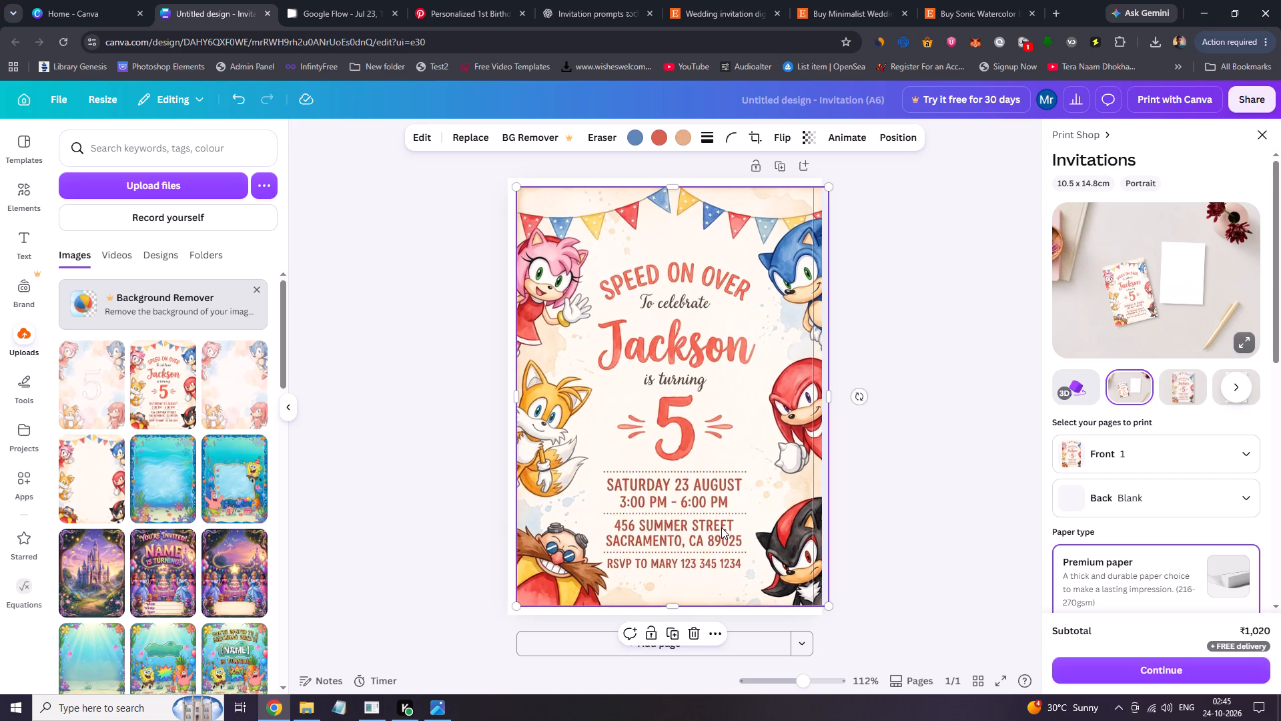
Centre the enlarged invitation image horizontally on the page, keep its top and bottom on the page outline, and deselect it.
drag(721, 527, 717, 527)
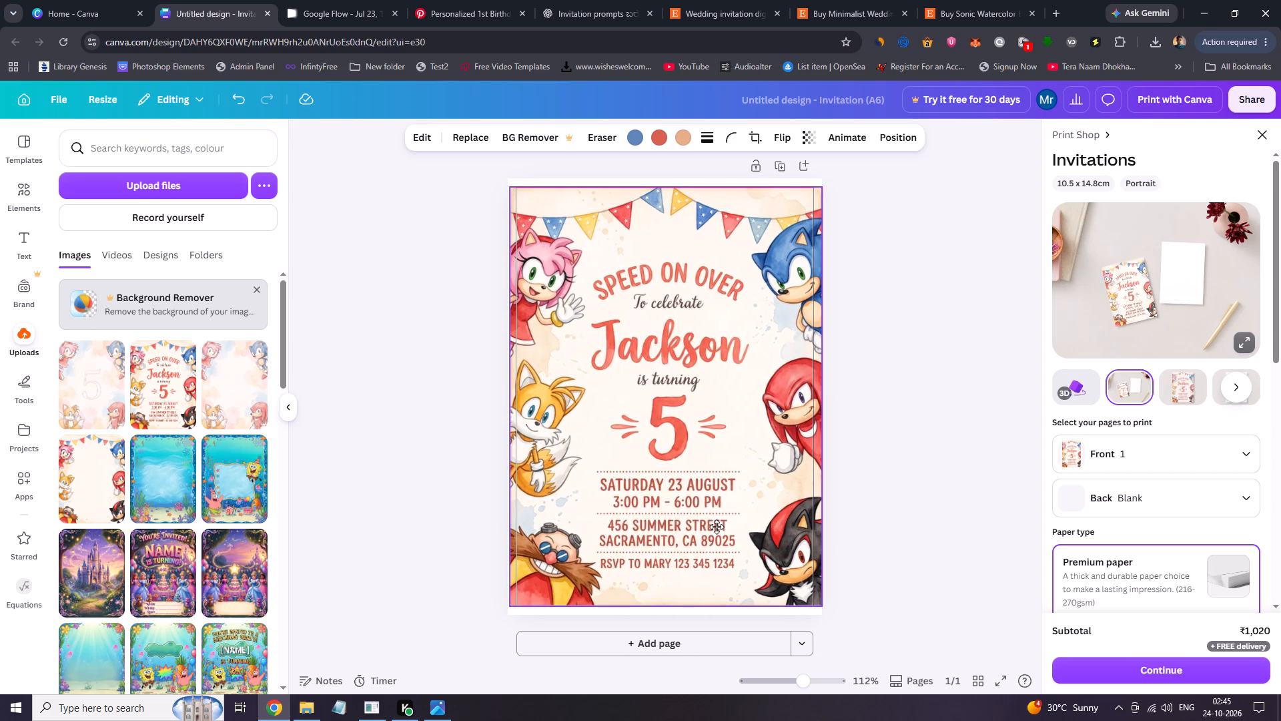
drag(717, 527, 717, 527)
drag(717, 527, 717, 524)
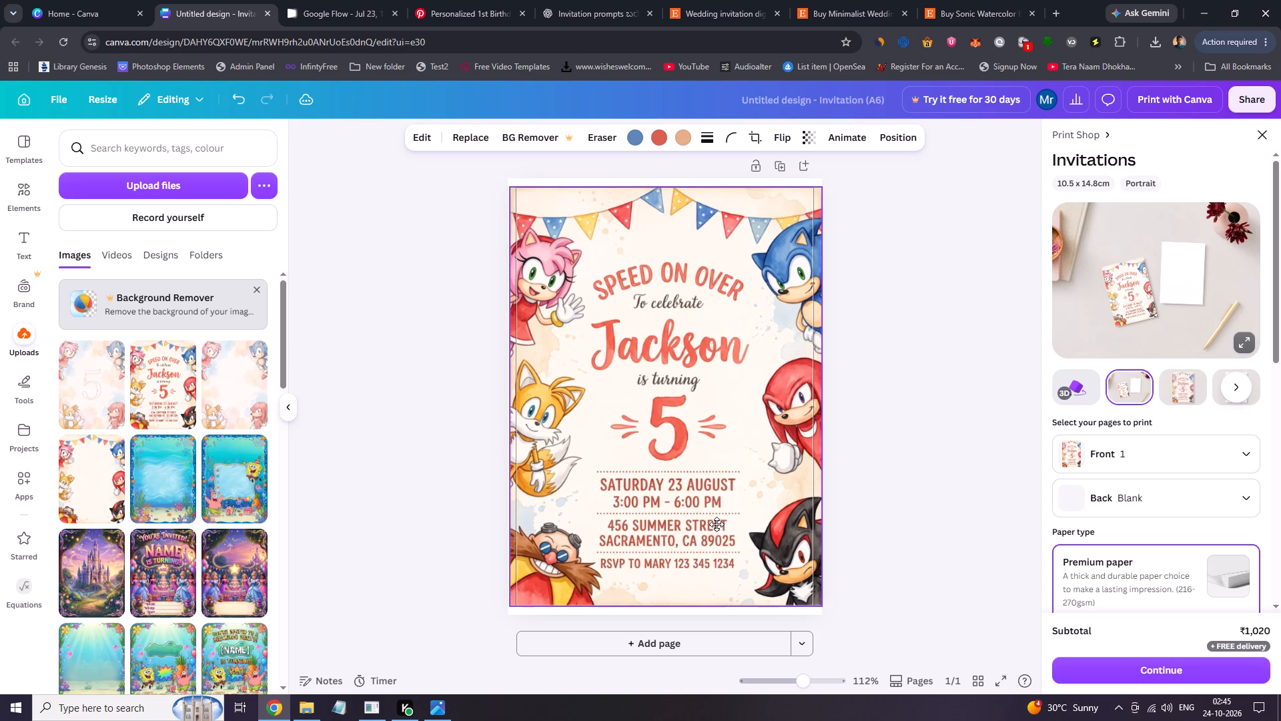
drag(717, 524, 716, 526)
drag(716, 526, 717, 526)
drag(717, 526, 713, 525)
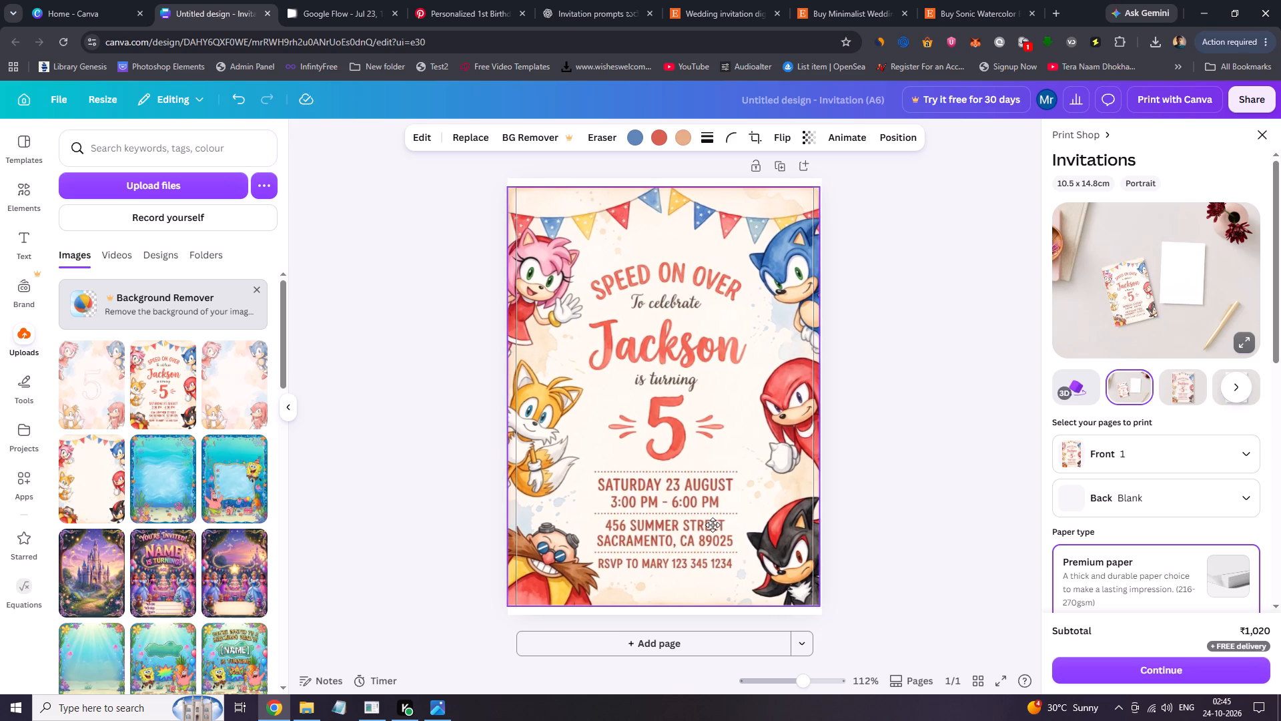
drag(713, 525, 714, 523)
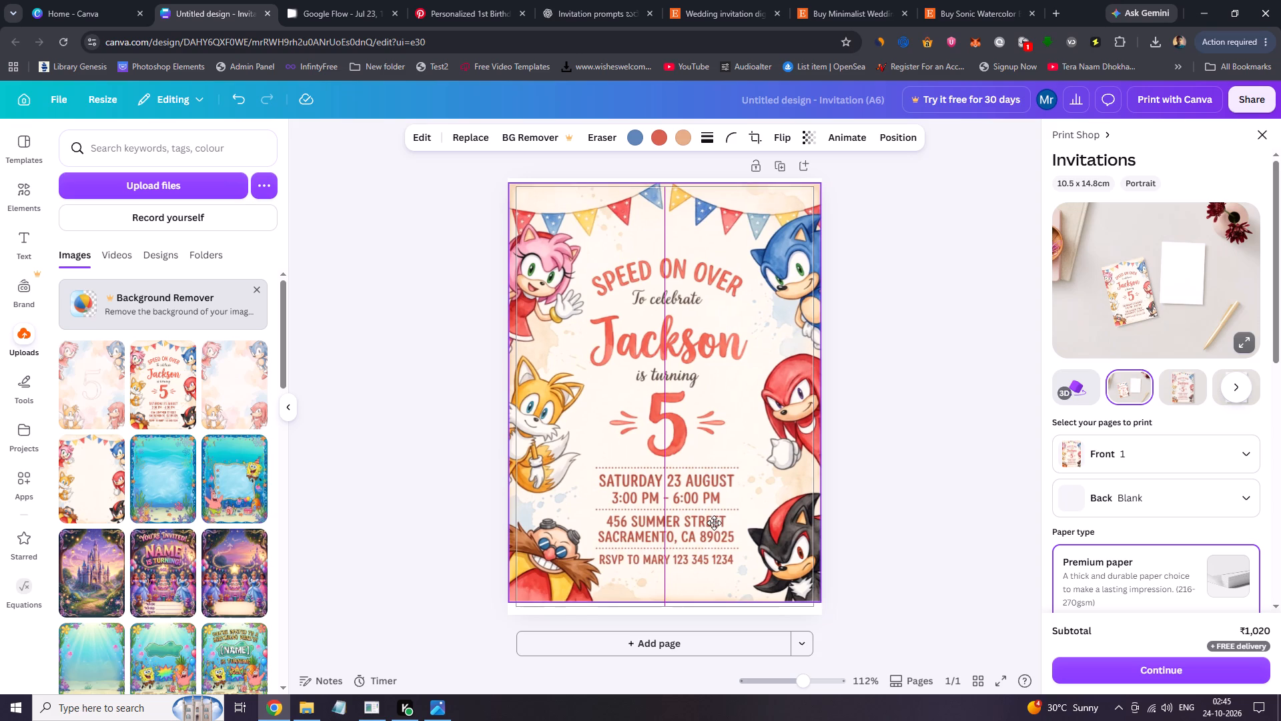
drag(714, 523, 714, 530)
click(856, 511)
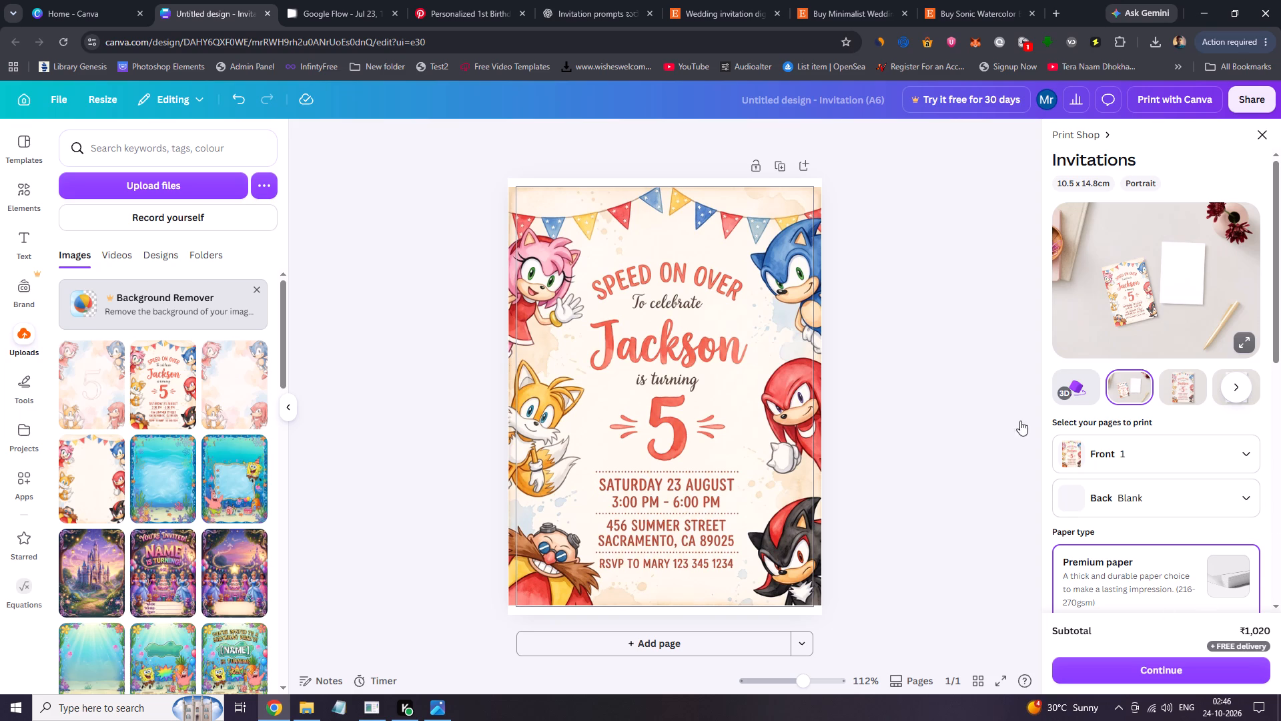
Open the text options for the invitation design.
click(26, 240)
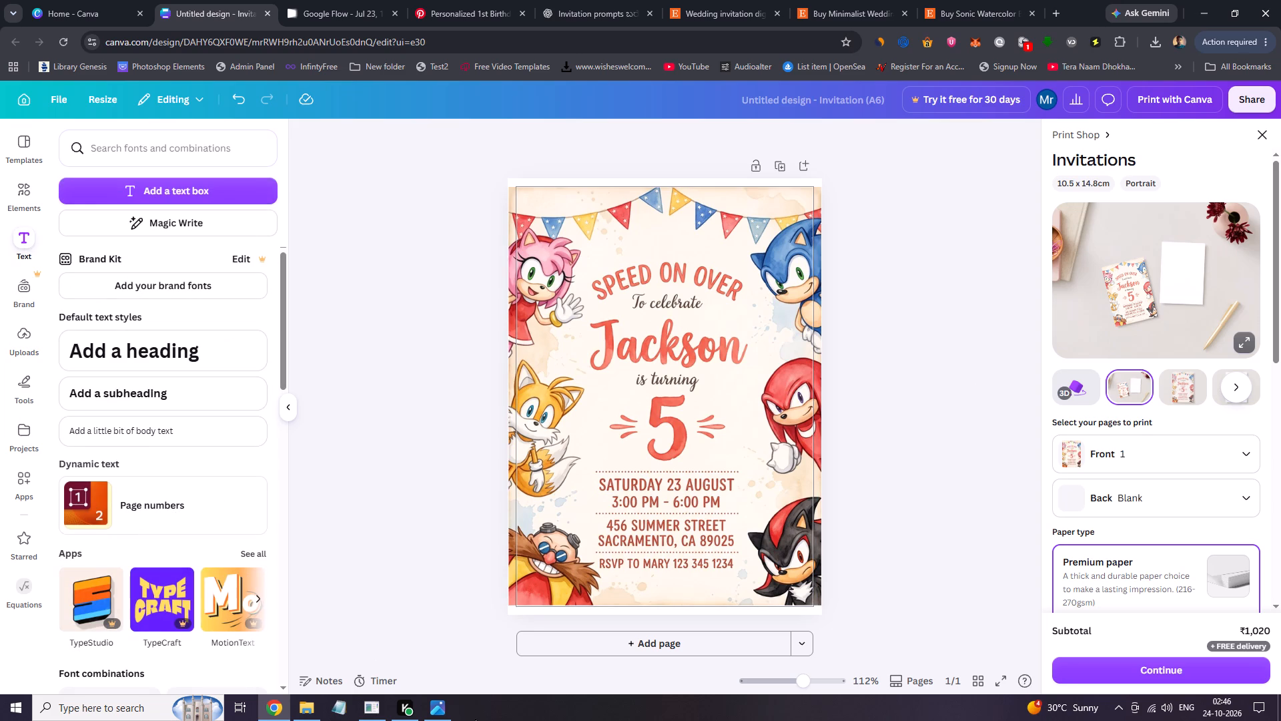
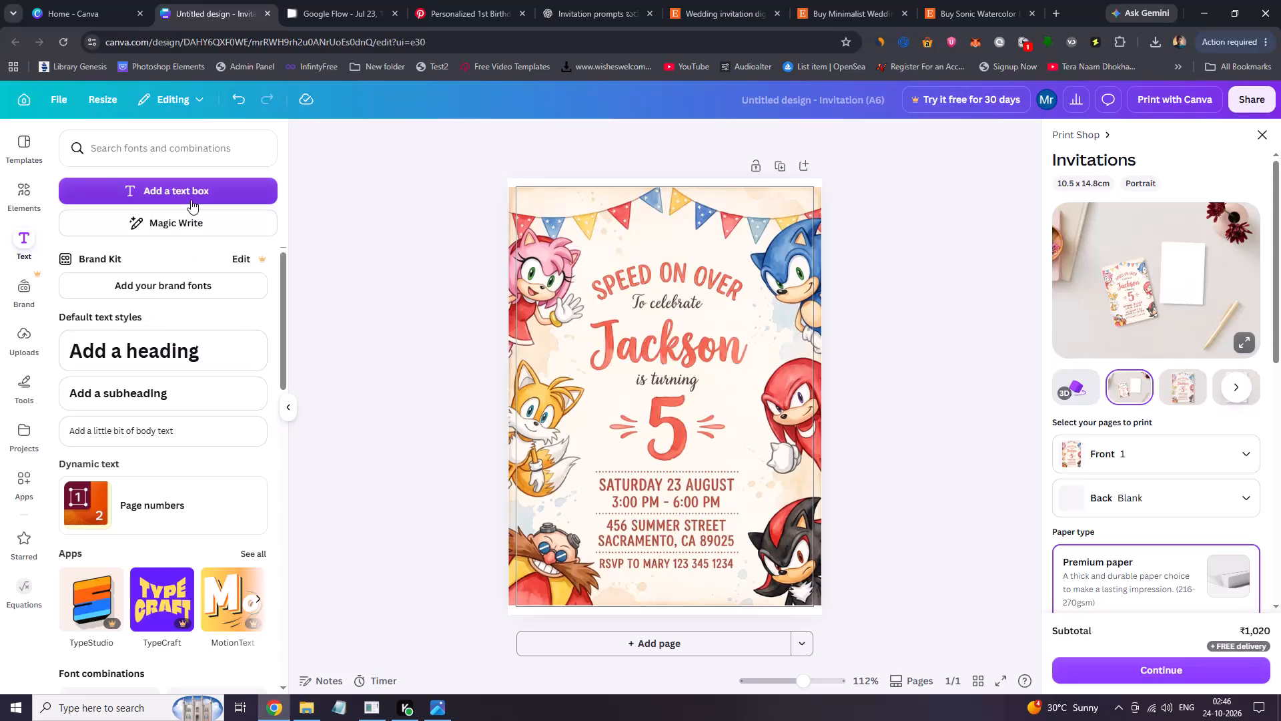
Add a text box reading "SPEED ON OVER" to the invitation and set its font size to 19.
click(191, 200)
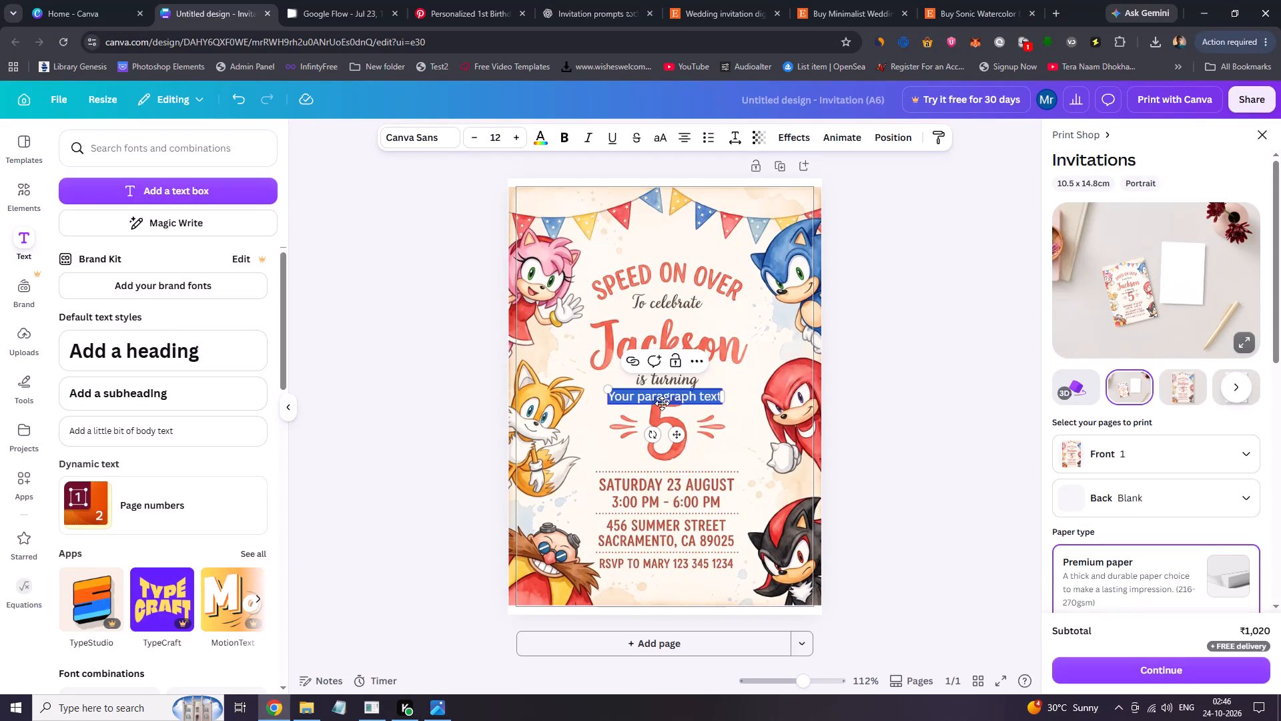
text(SPEED ON)
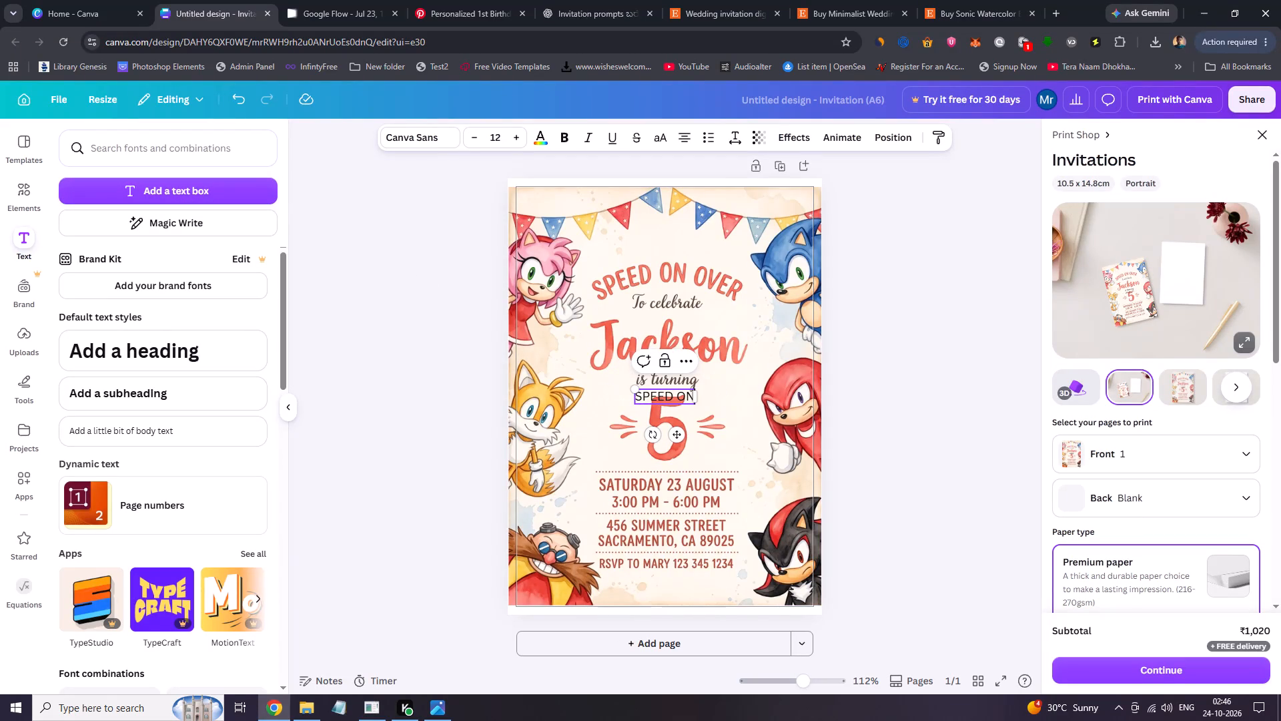
key(space)
text(OVER)
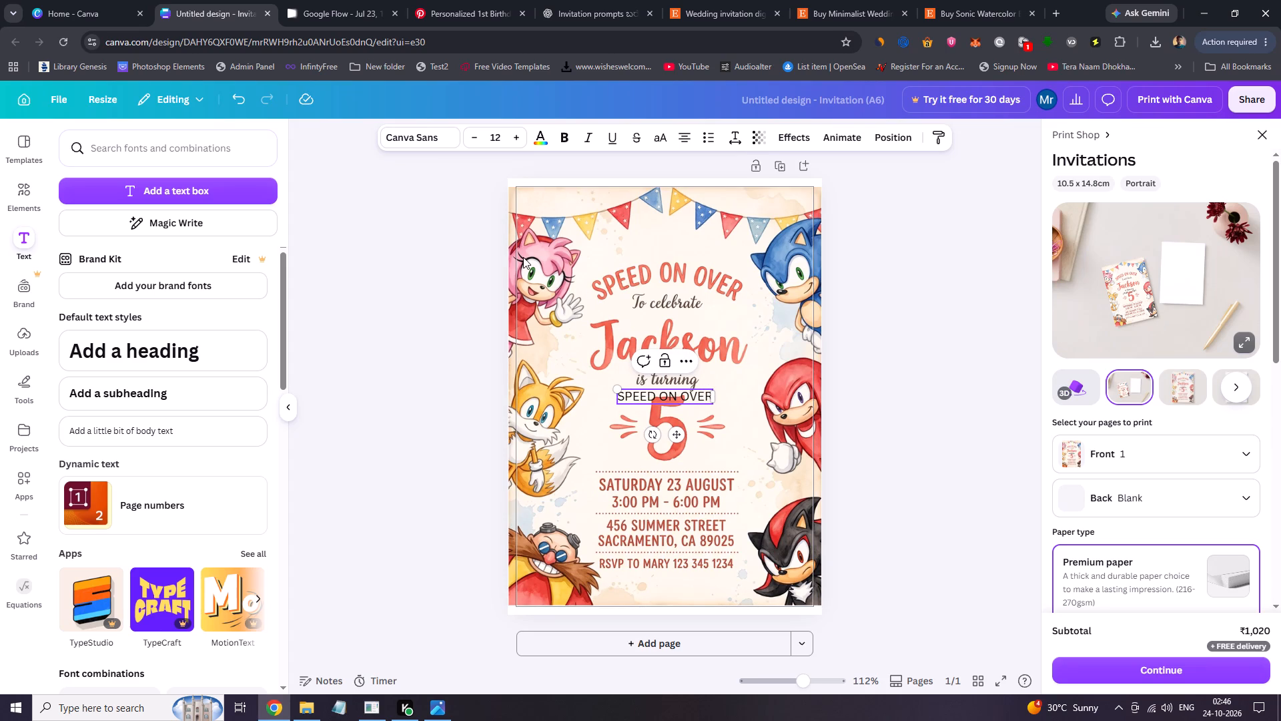
triple_click(514, 138)
double_click(514, 138)
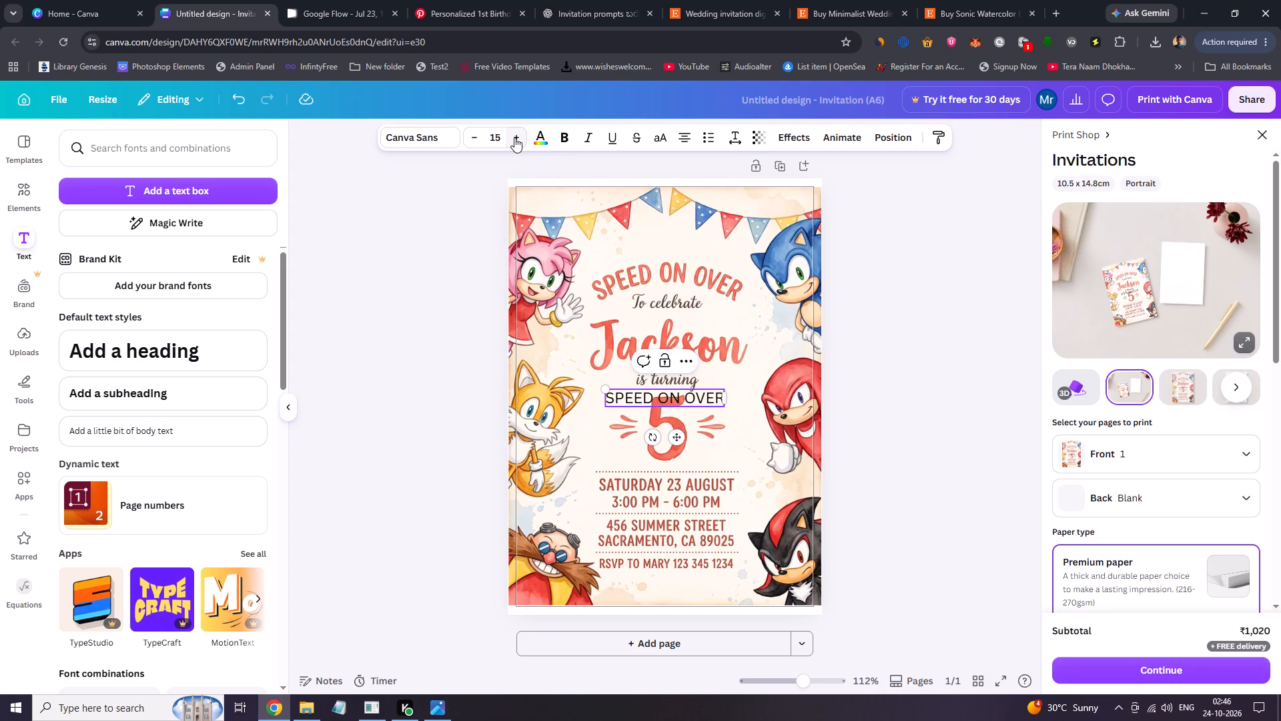
click(514, 138)
click(514, 138)
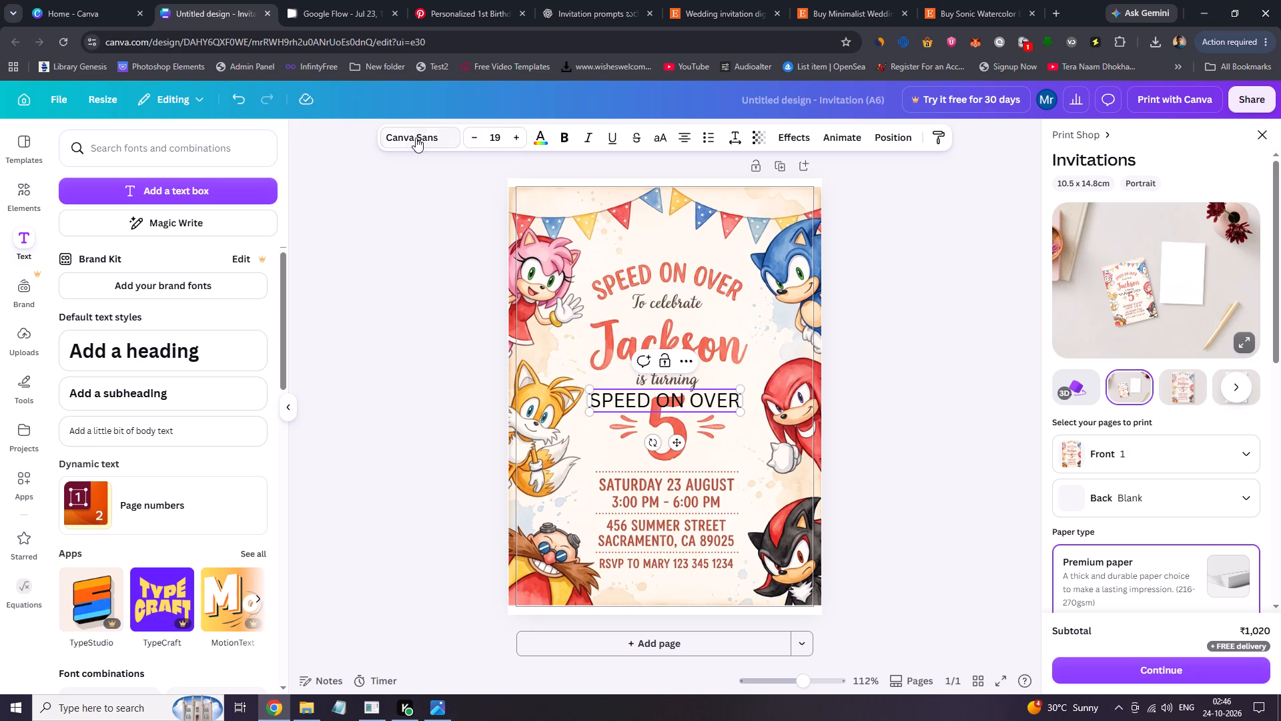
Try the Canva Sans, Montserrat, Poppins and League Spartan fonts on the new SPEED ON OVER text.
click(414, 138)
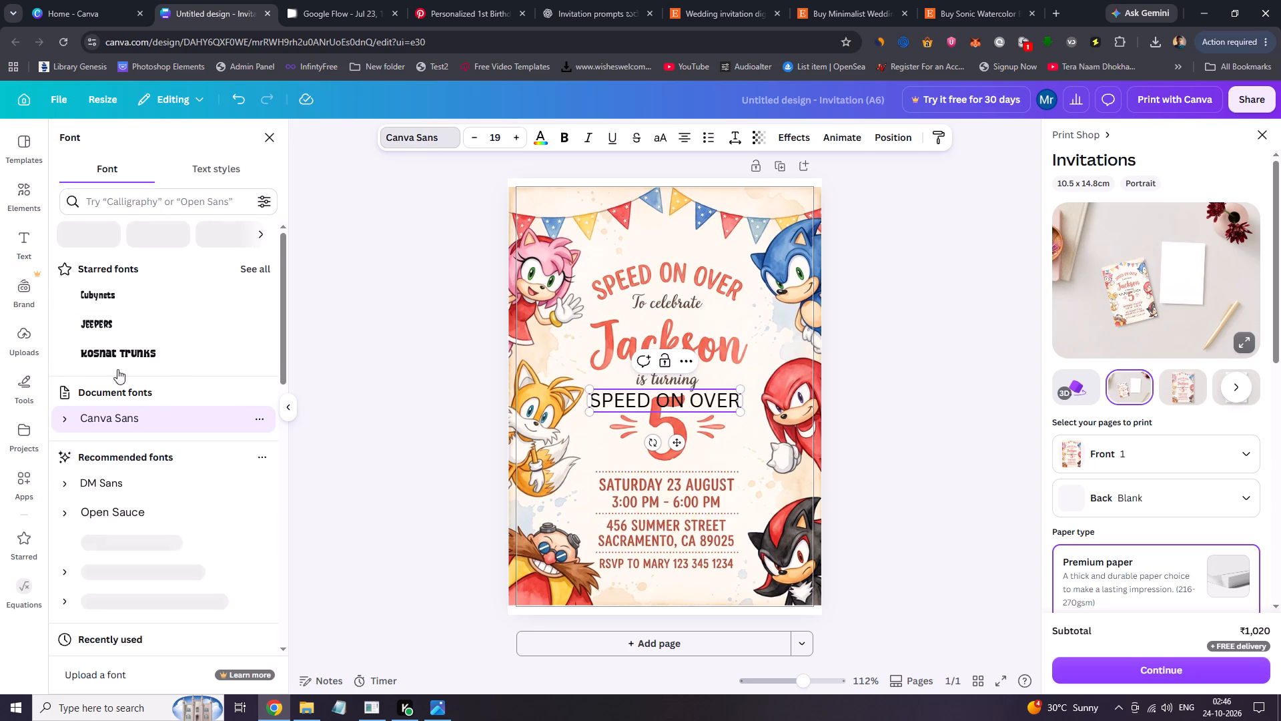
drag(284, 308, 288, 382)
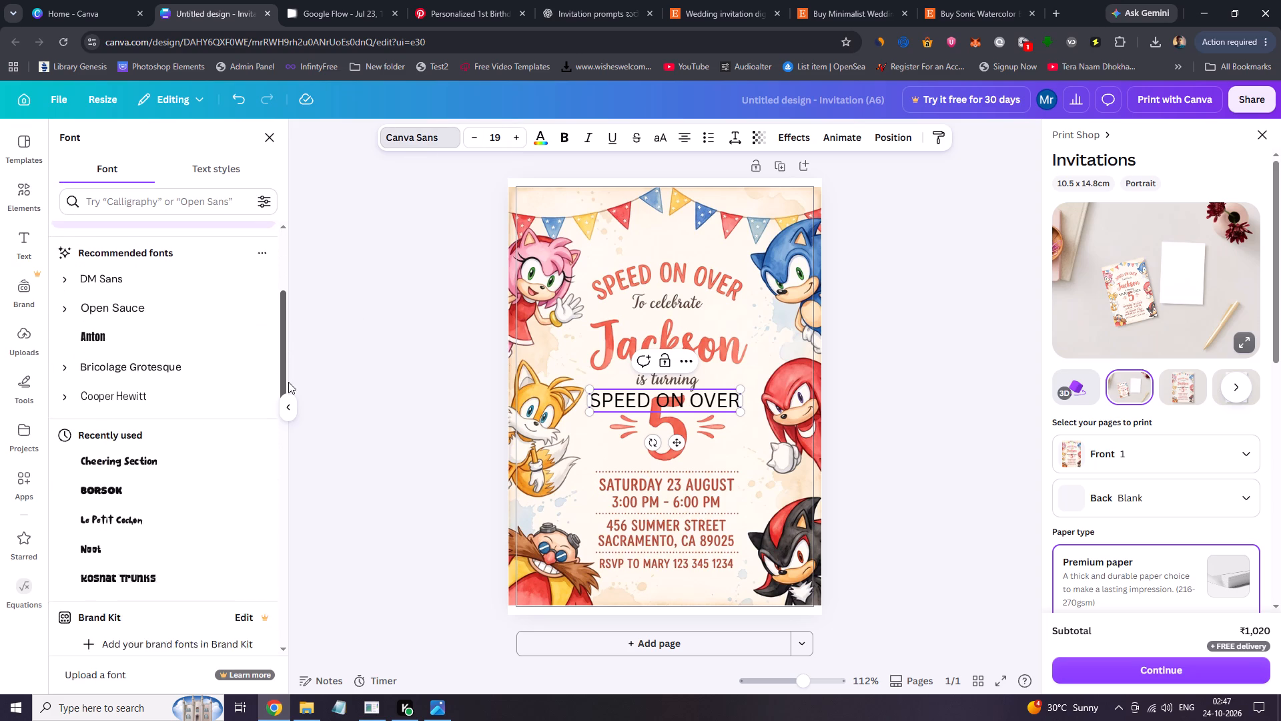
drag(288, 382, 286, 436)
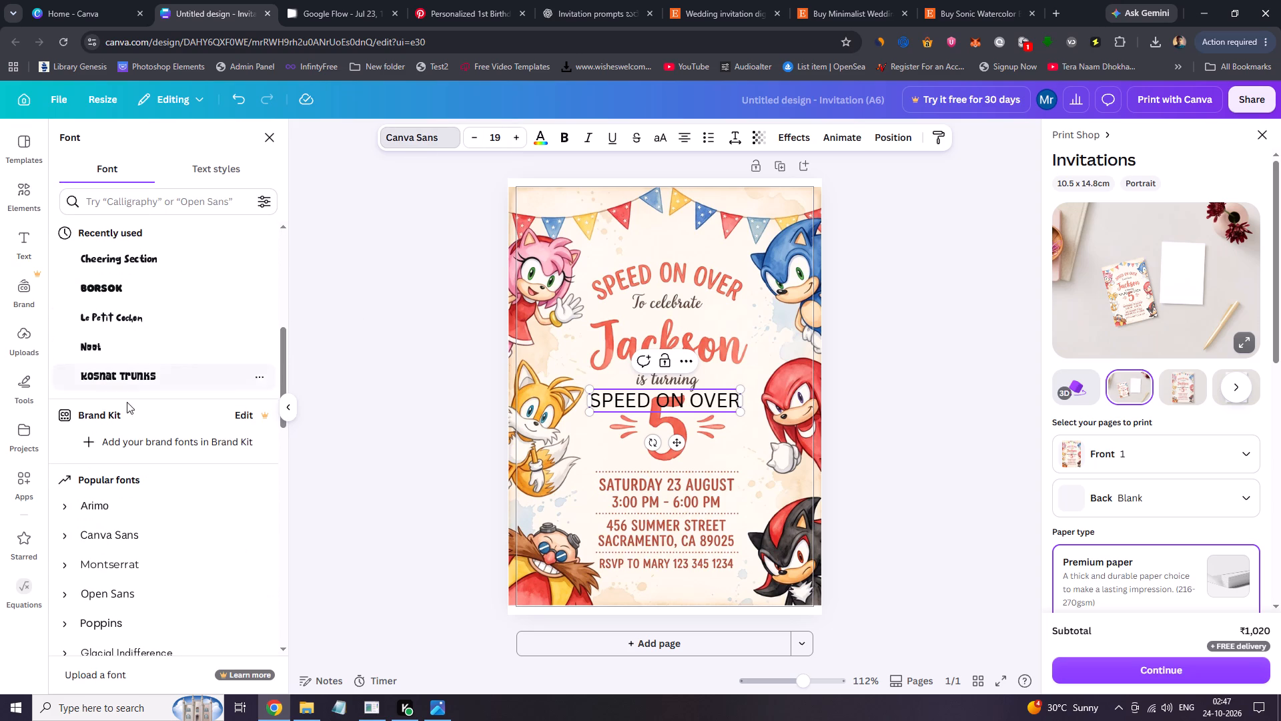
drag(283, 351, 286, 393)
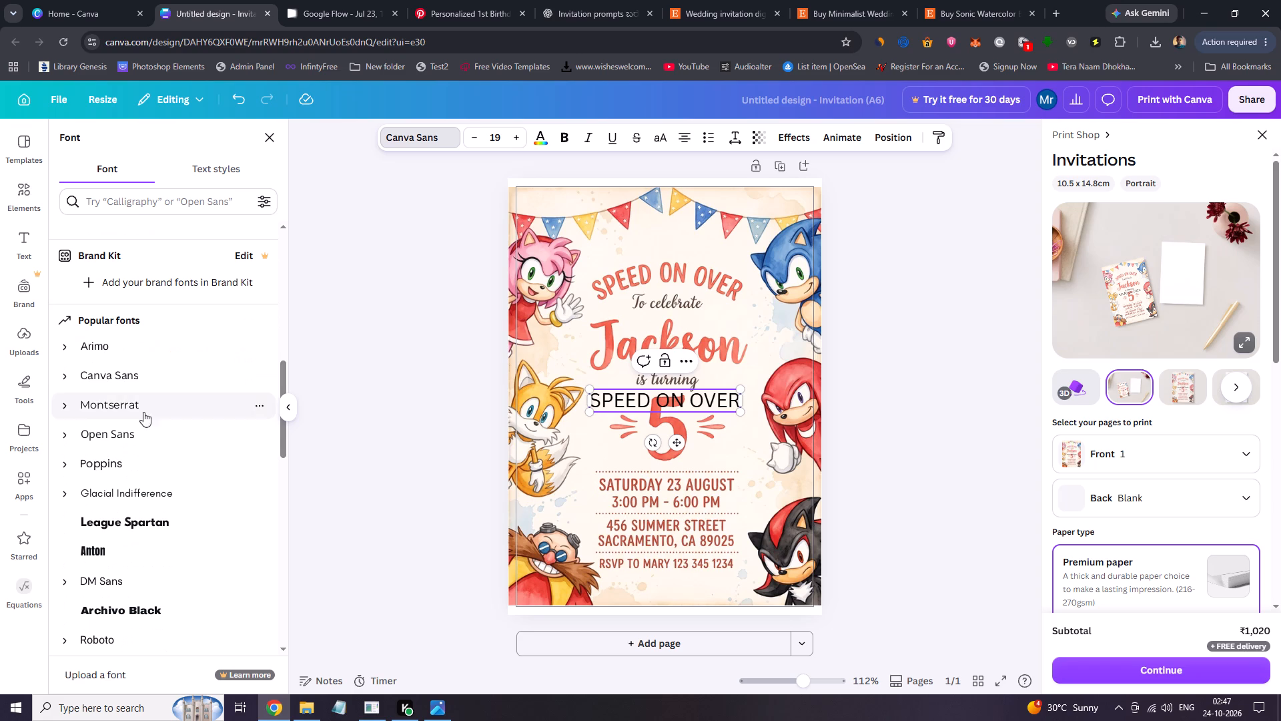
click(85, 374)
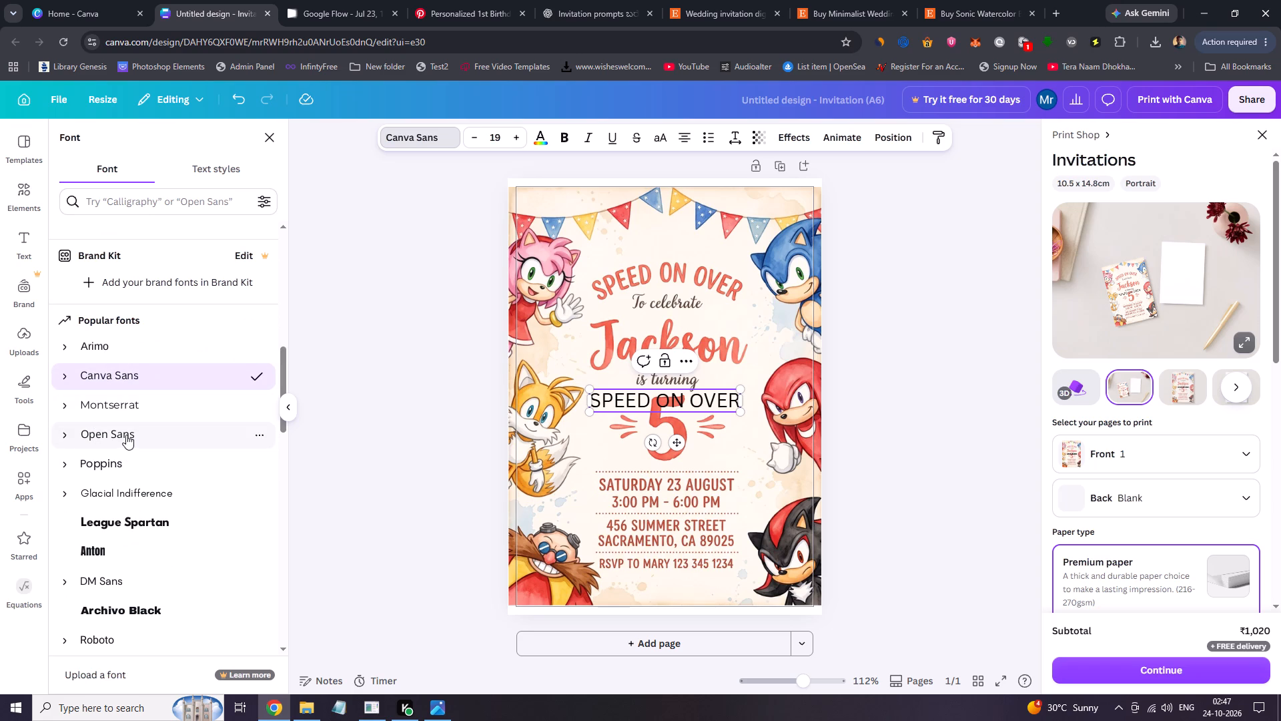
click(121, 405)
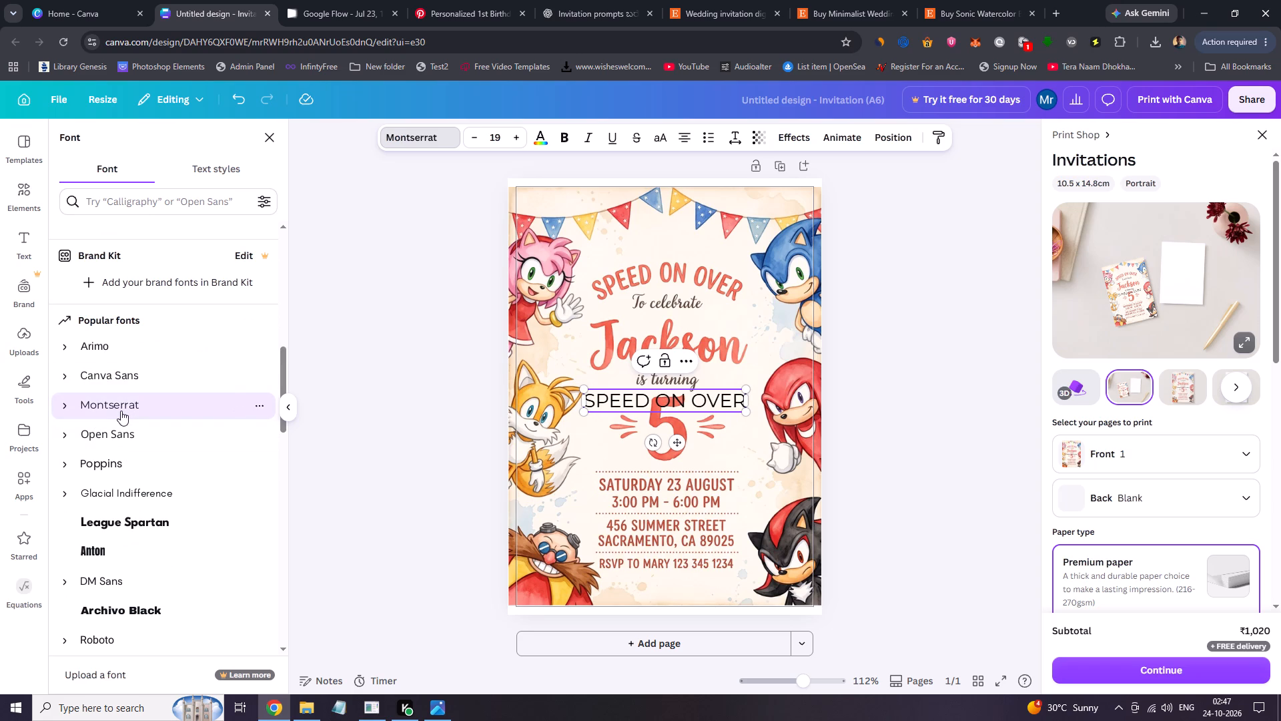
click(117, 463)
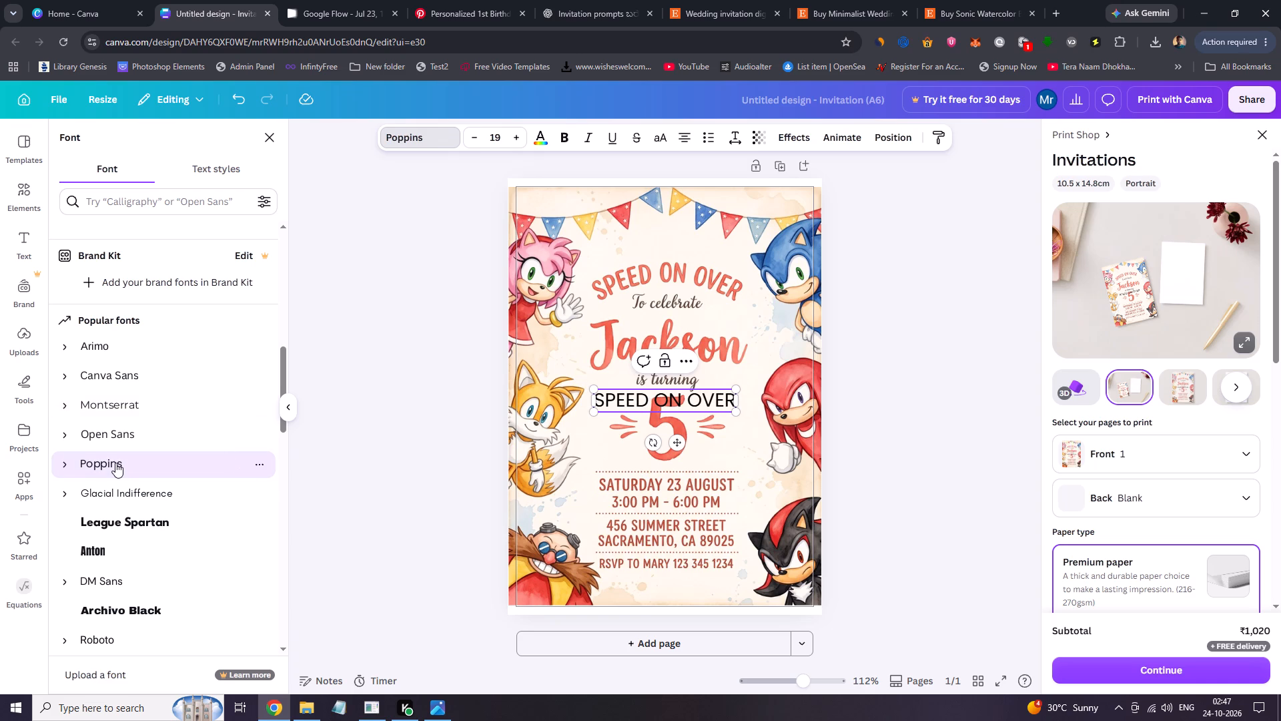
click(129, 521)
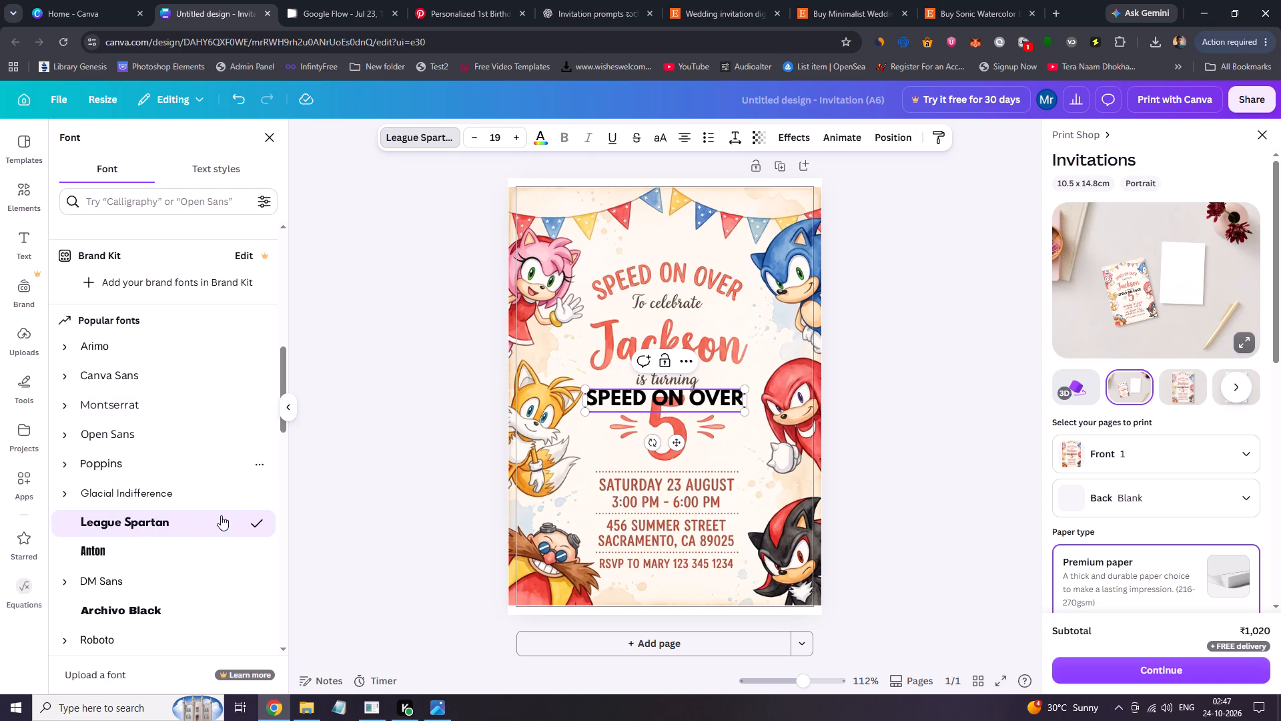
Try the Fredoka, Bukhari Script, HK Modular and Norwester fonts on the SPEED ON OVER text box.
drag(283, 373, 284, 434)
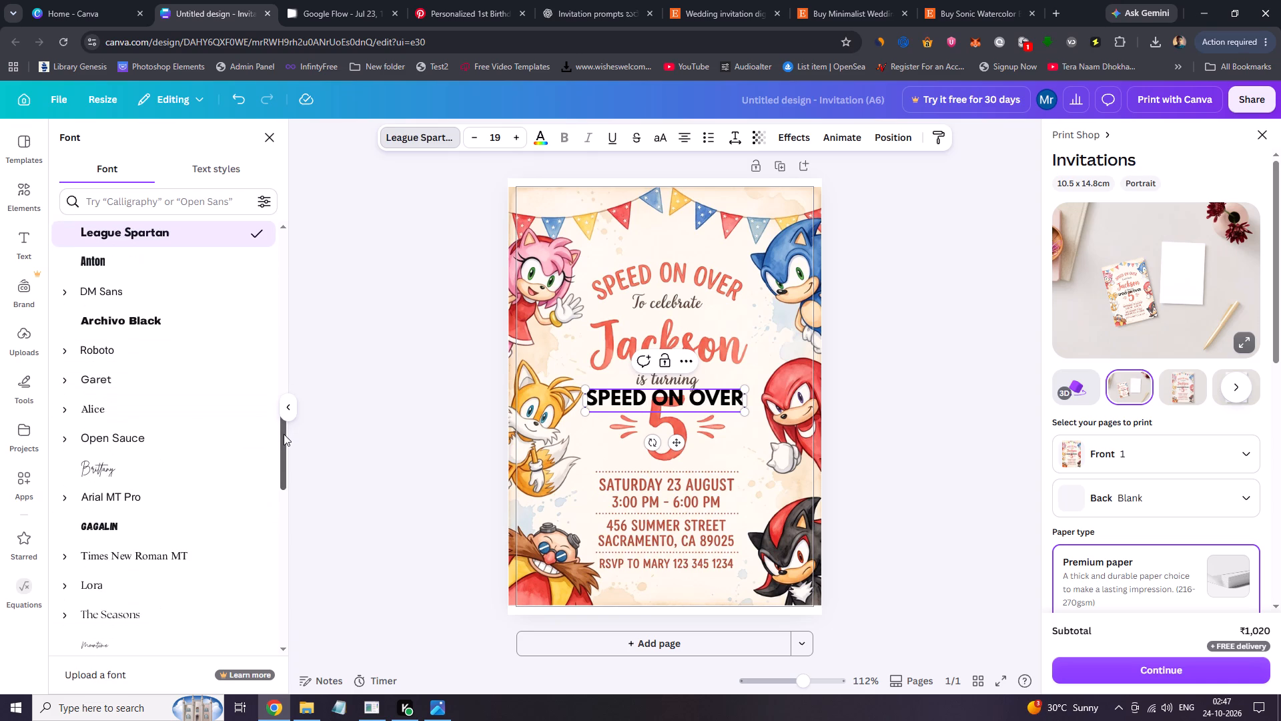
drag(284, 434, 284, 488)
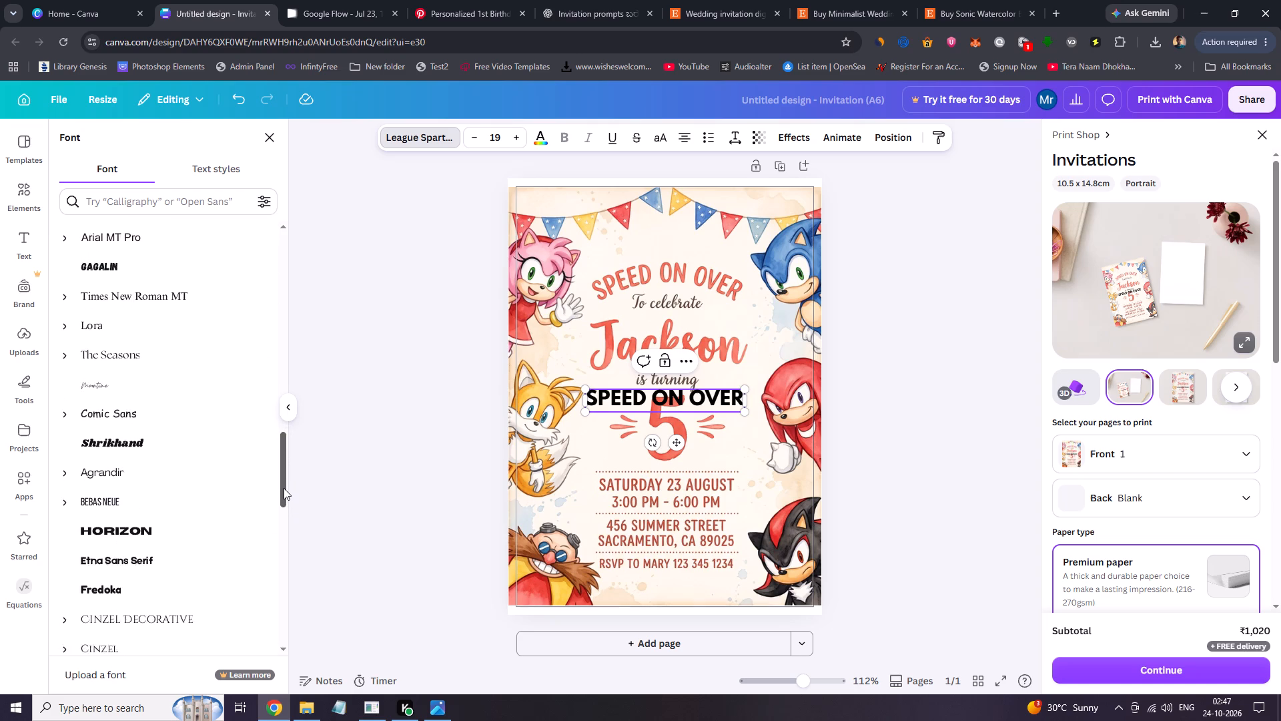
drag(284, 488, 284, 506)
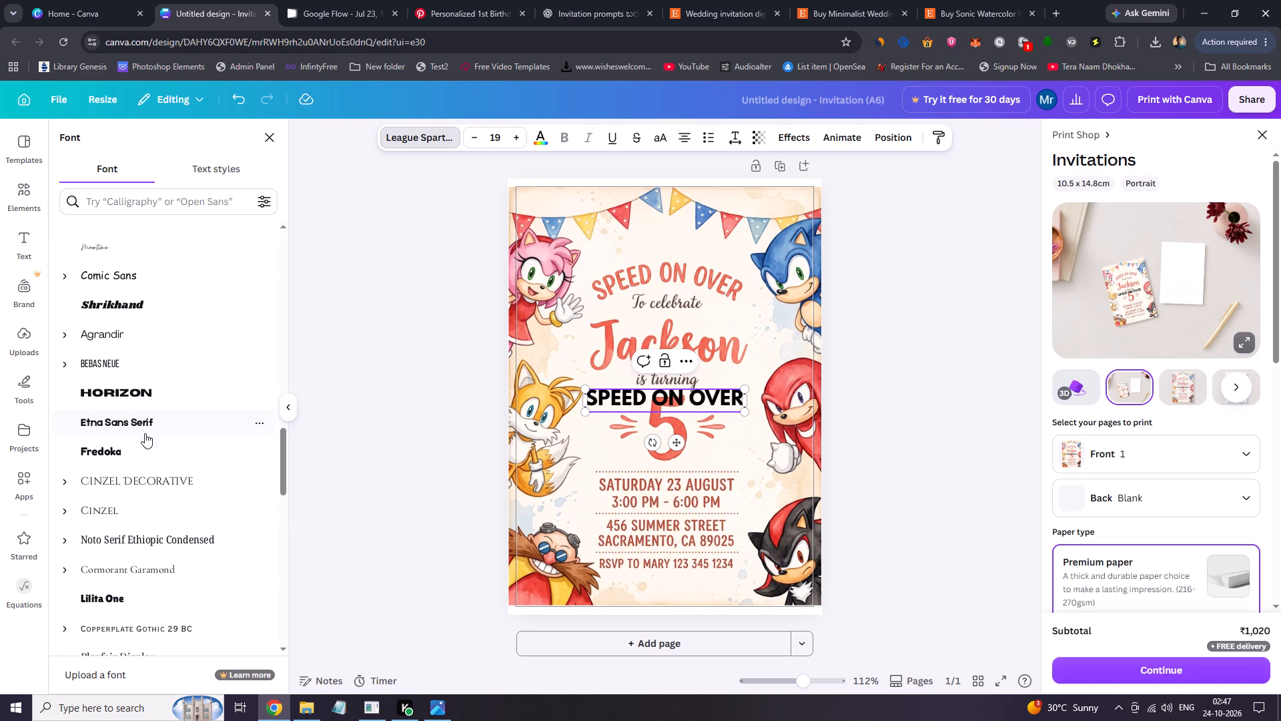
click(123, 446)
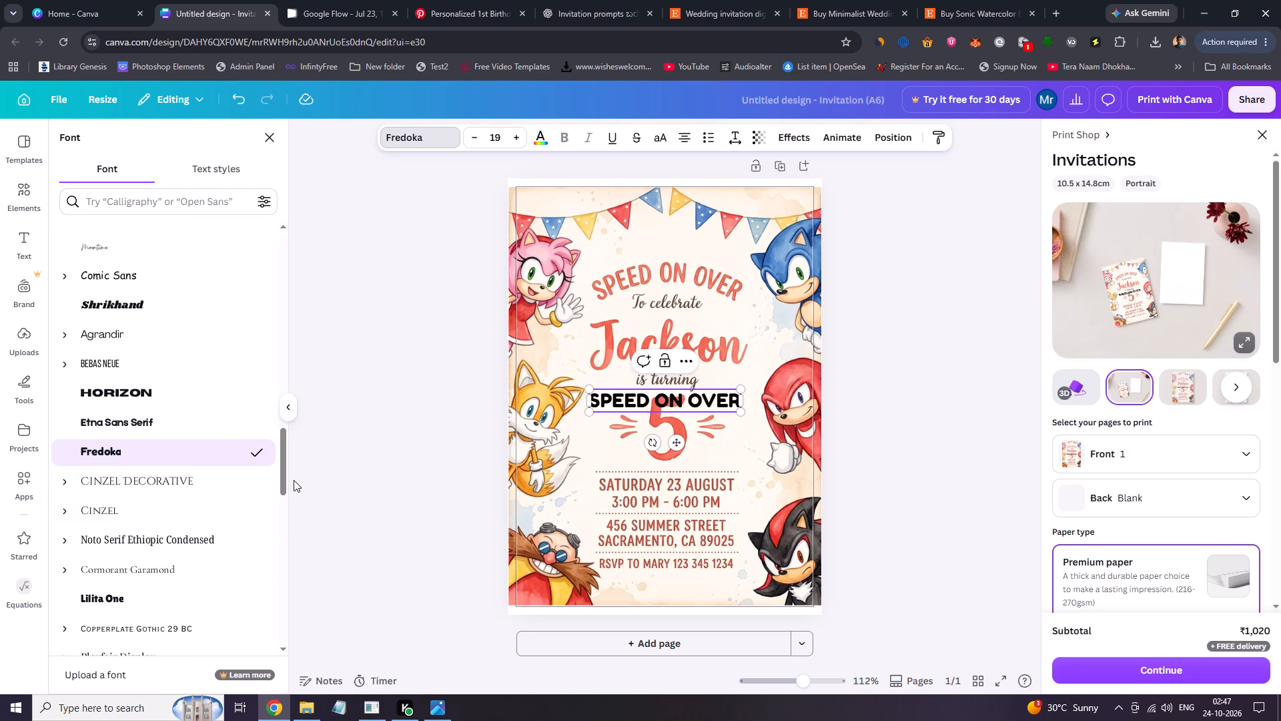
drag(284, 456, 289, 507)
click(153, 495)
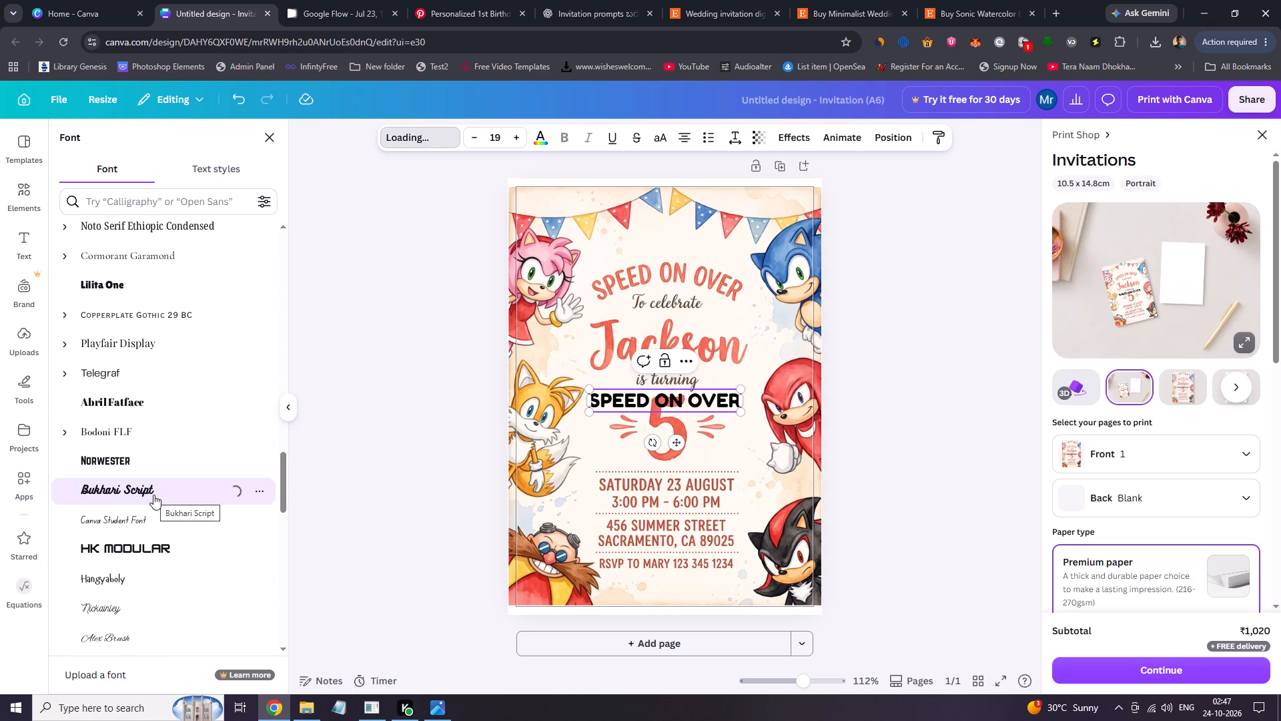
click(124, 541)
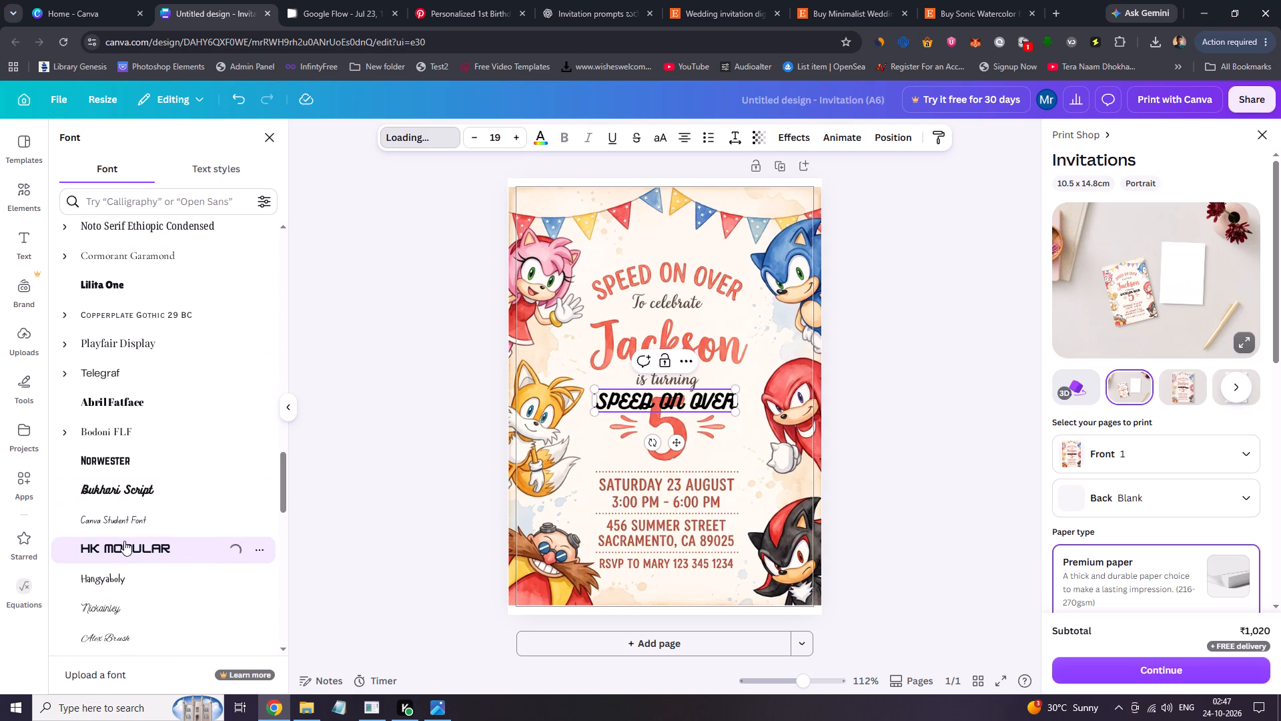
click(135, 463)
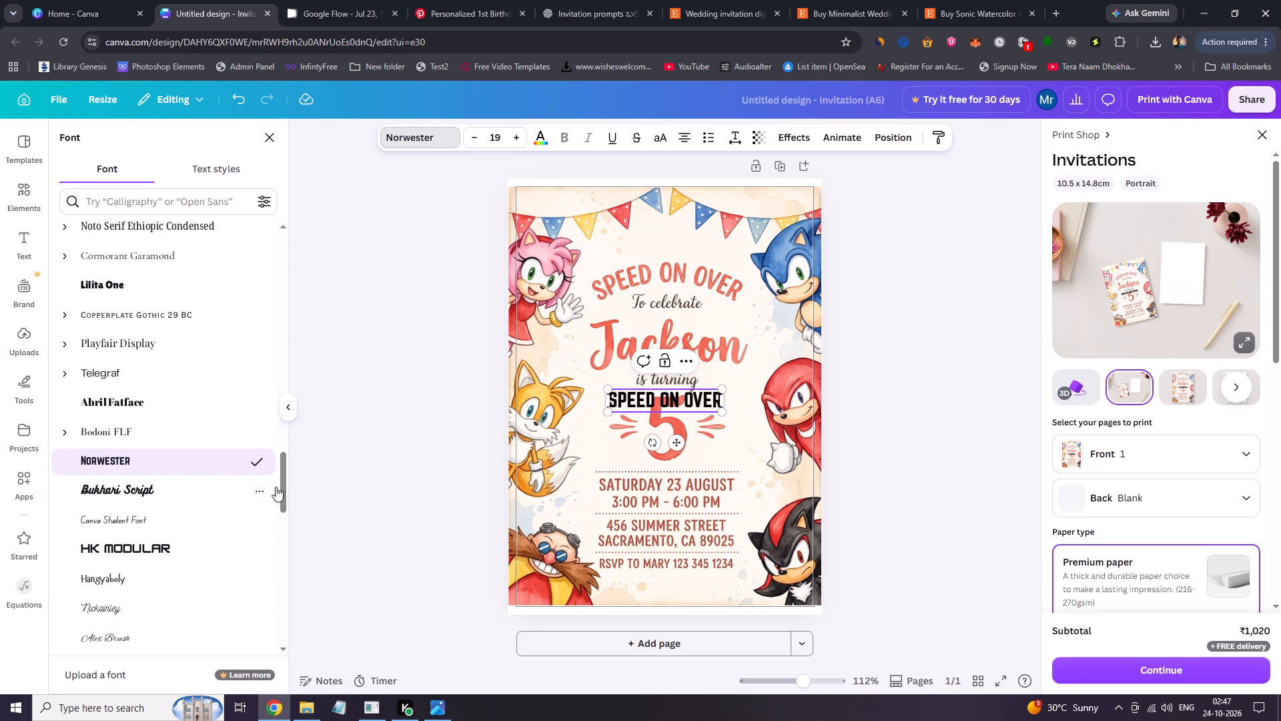
Try the Ahsing and Chewy fonts on the SPEED ON OVER text box, ending with Lazydog applied.
drag(284, 485, 288, 534)
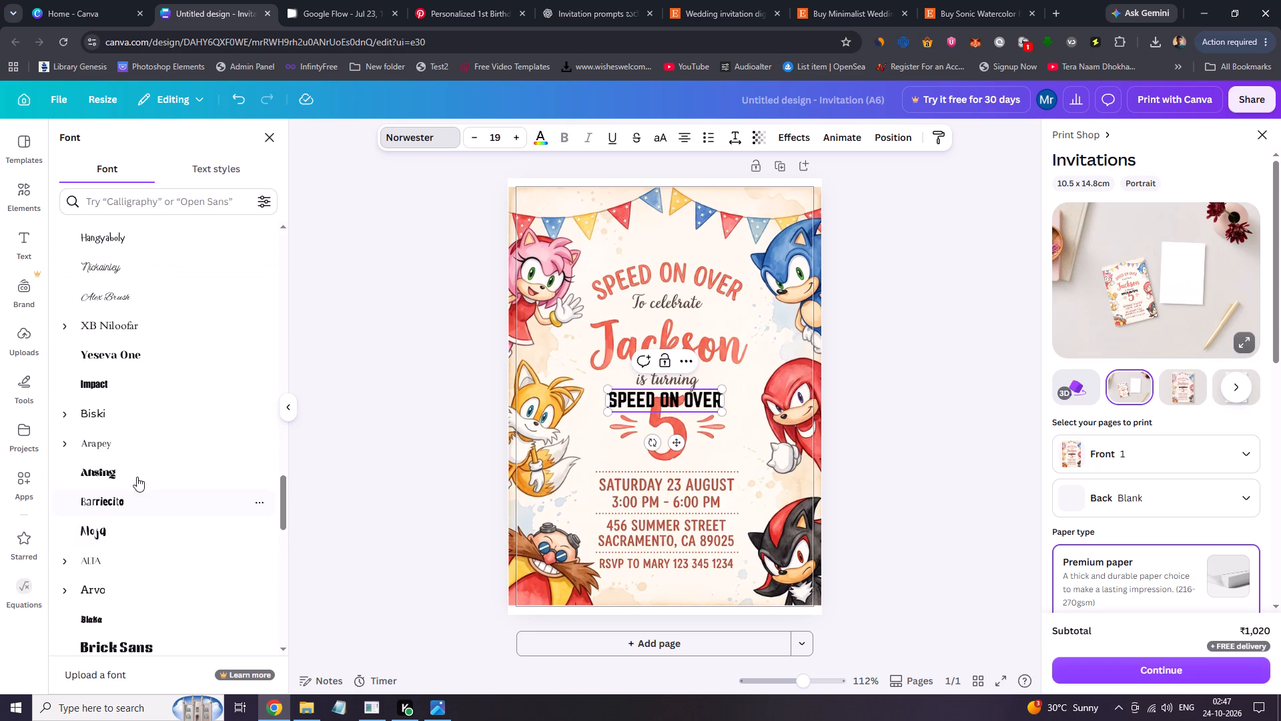
click(110, 478)
drag(282, 503, 276, 544)
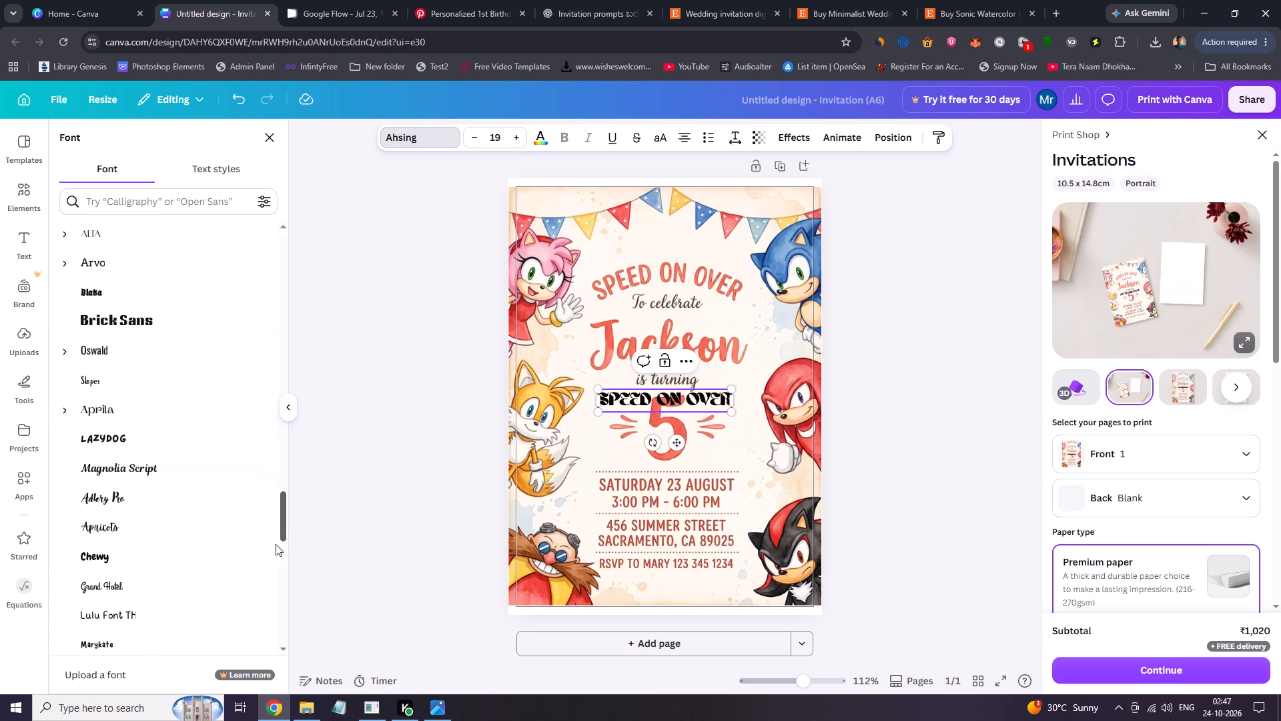
drag(276, 544, 275, 545)
click(133, 563)
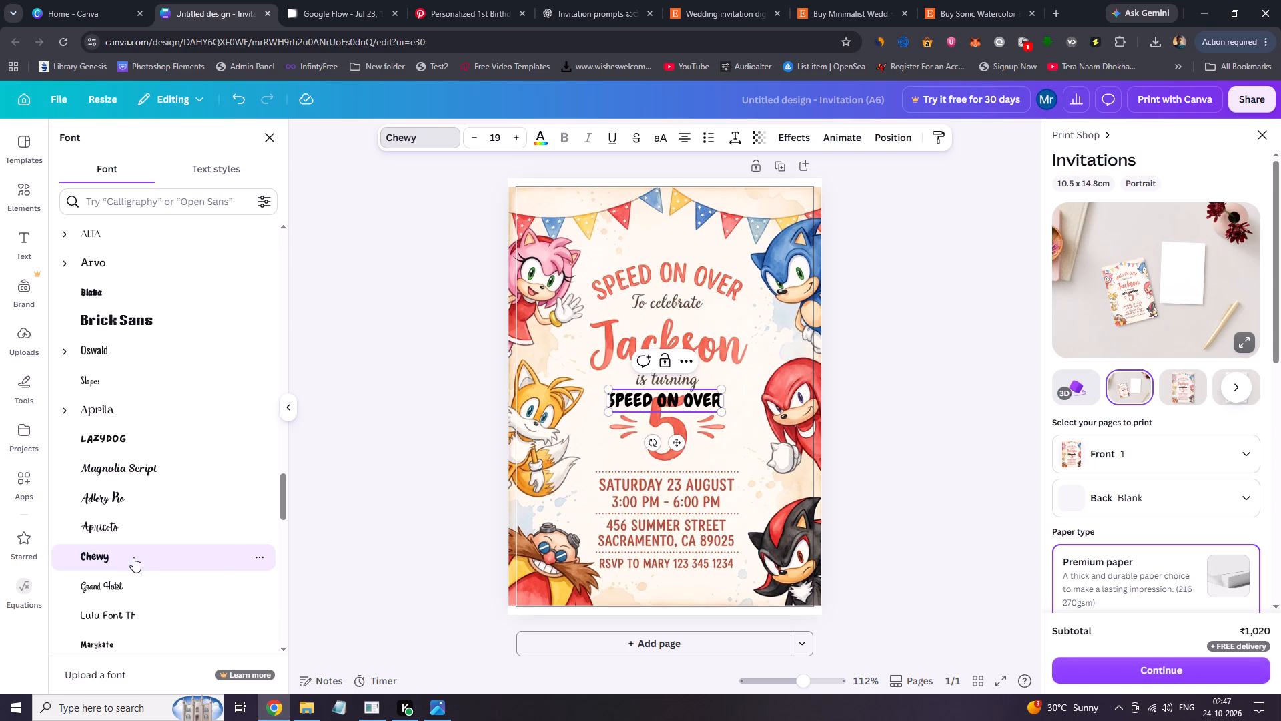
click(103, 434)
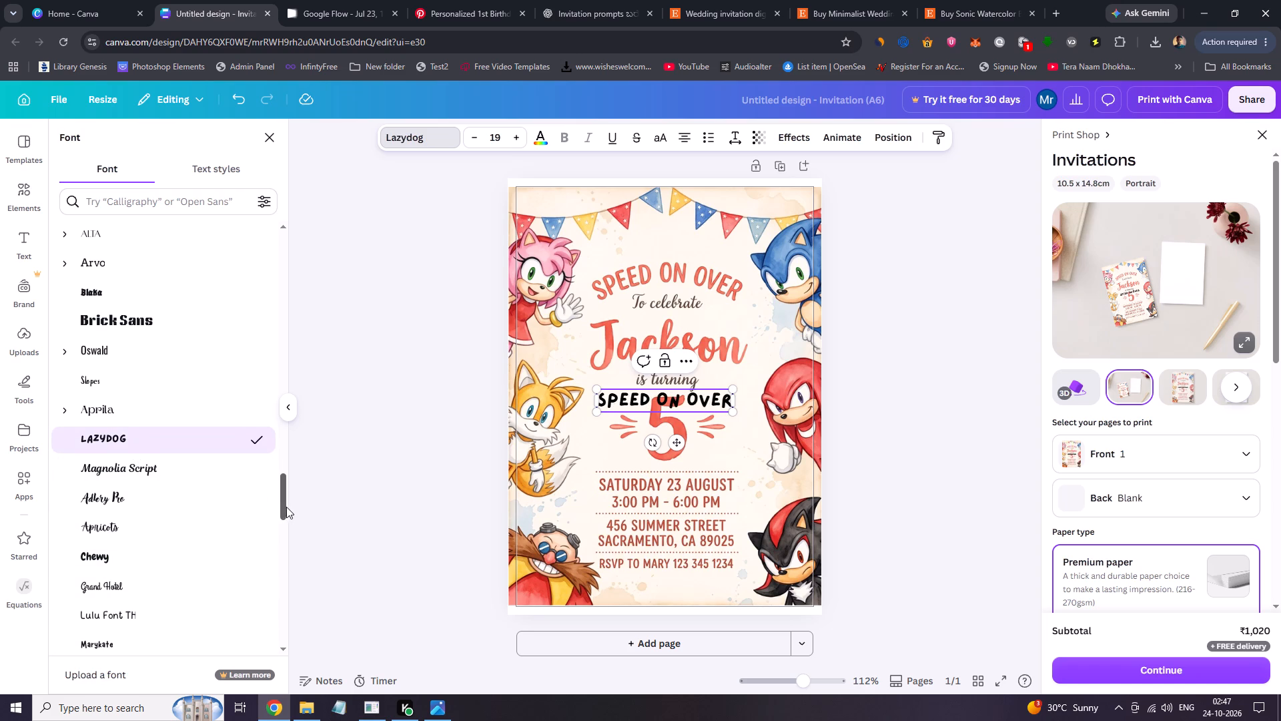
Browse the font list, the Rounded category and the other font style categories for a match to the SPEED ON OVER lettering.
drag(287, 505, 285, 581)
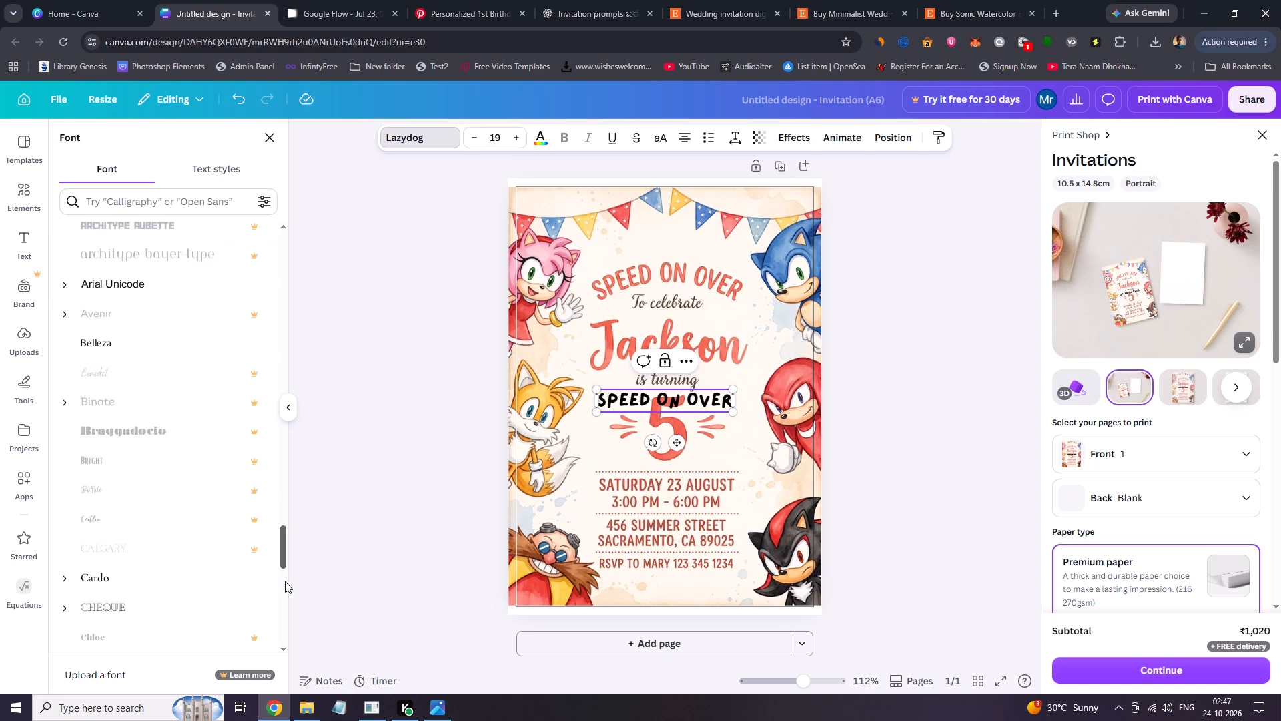
drag(285, 581, 277, 268)
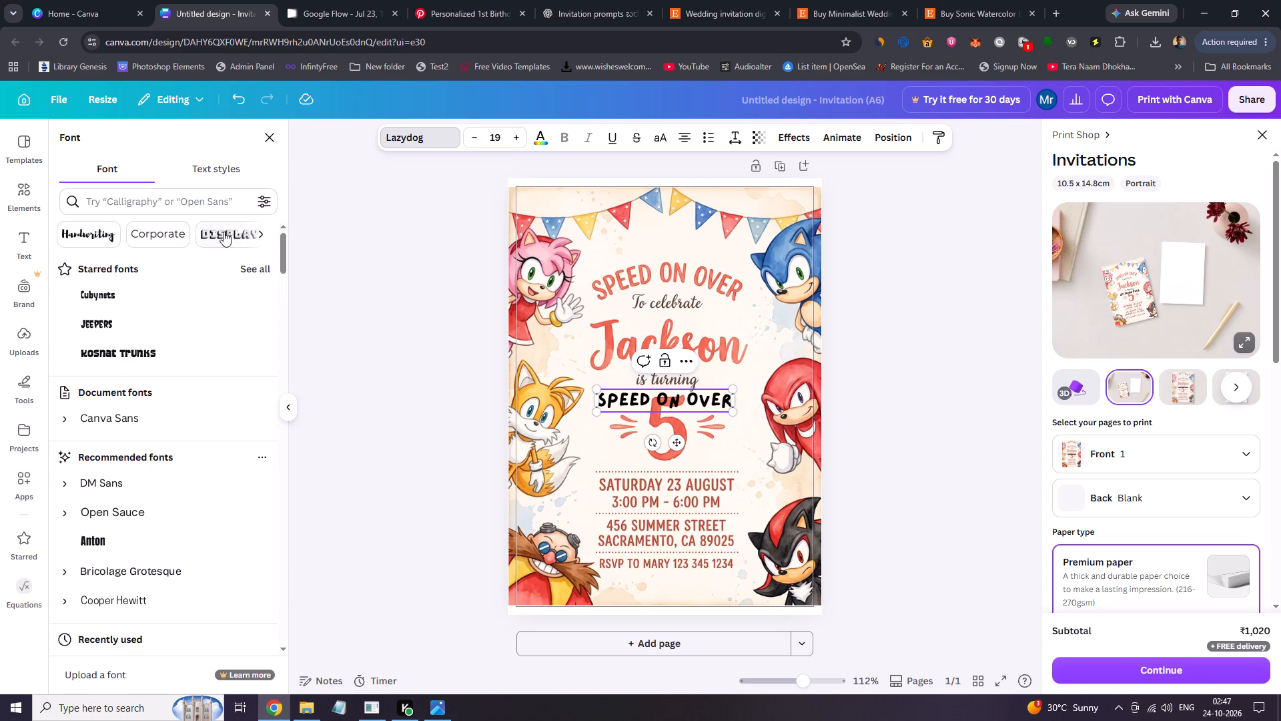
click(260, 231)
click(260, 231)
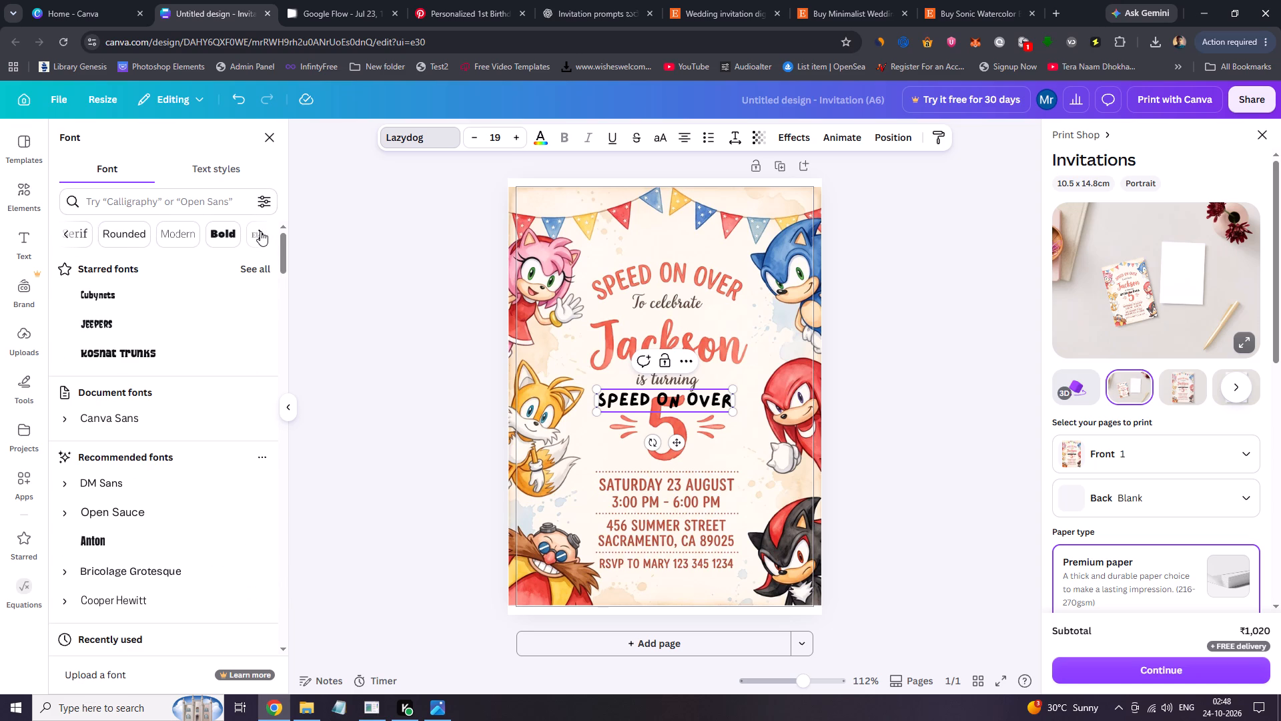
click(103, 238)
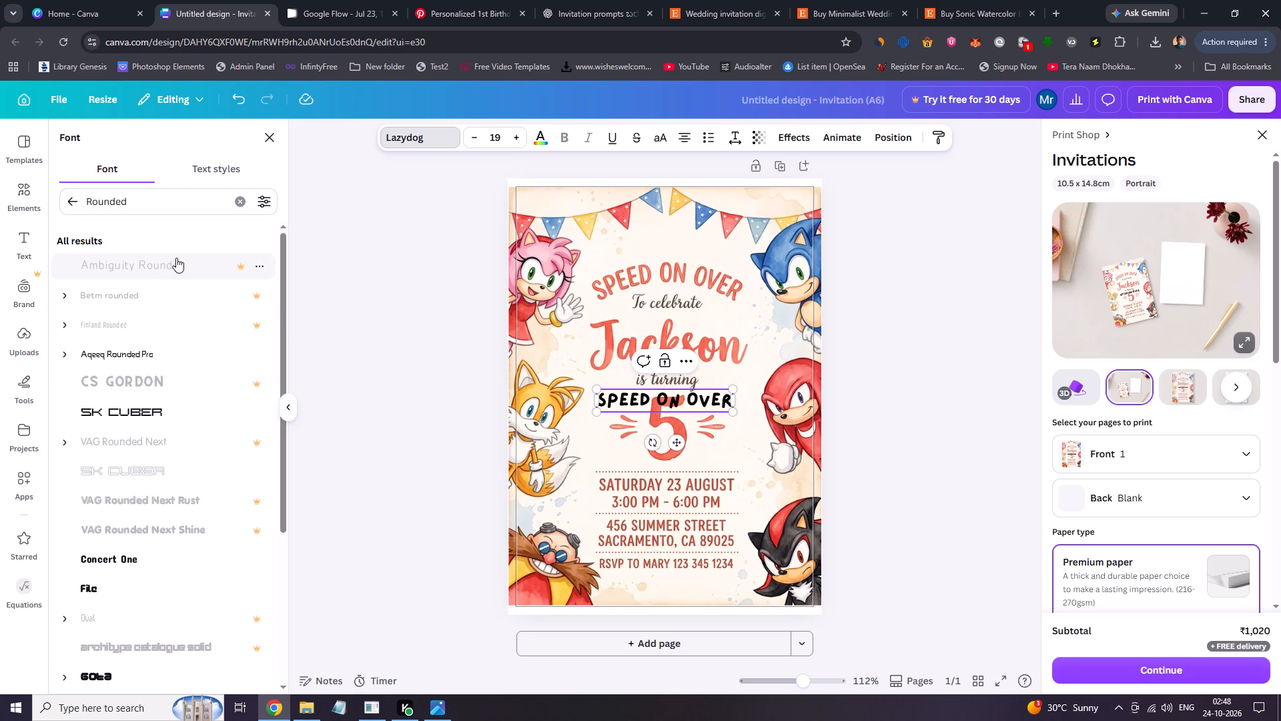
click(80, 200)
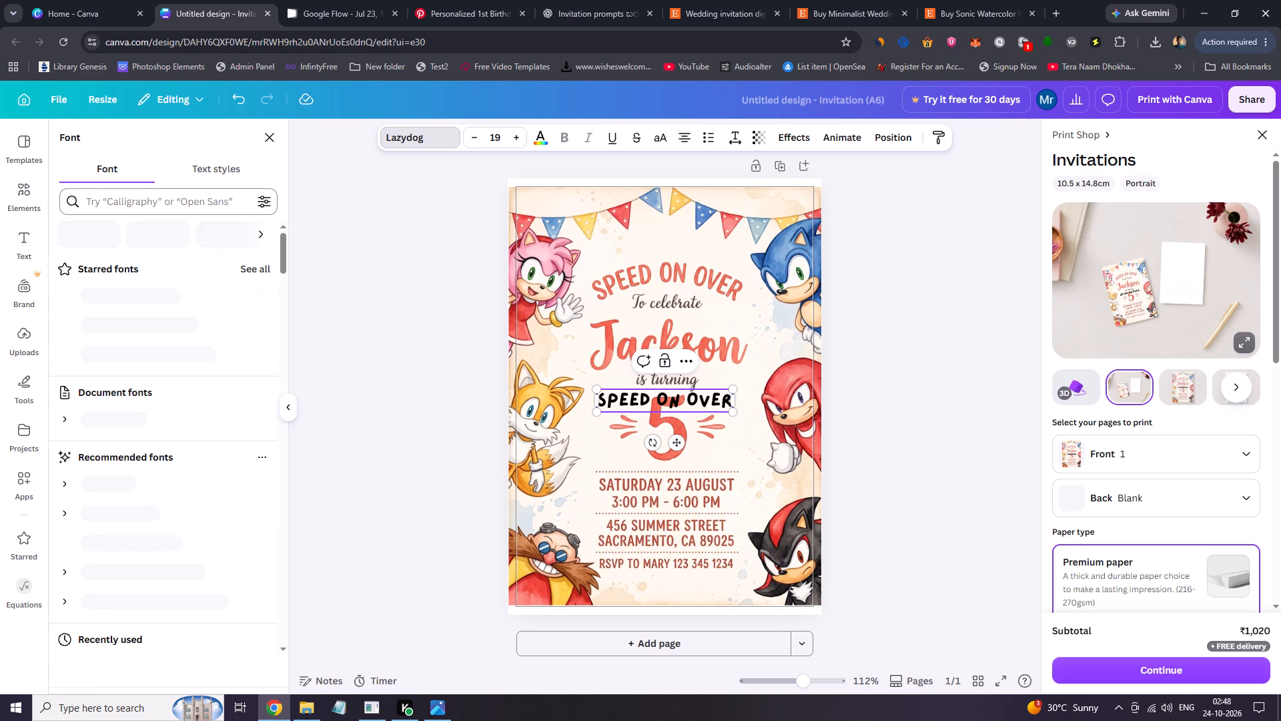
double_click(258, 237)
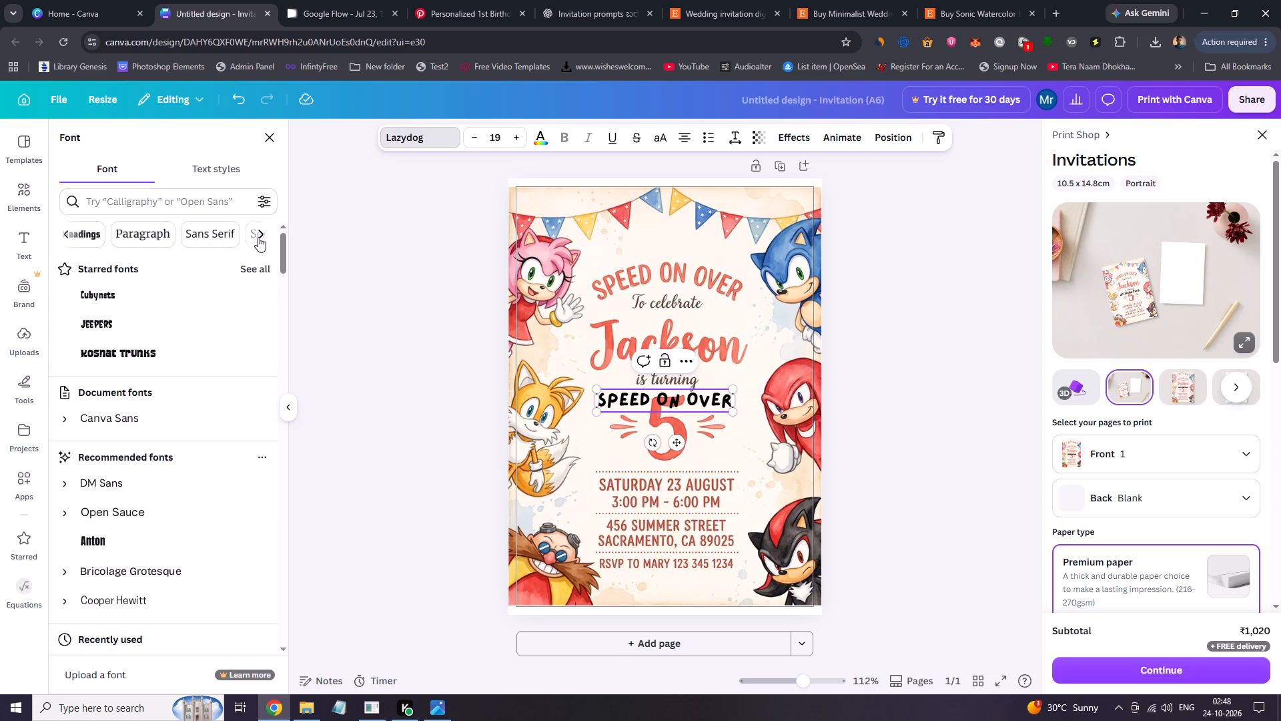
click(258, 237)
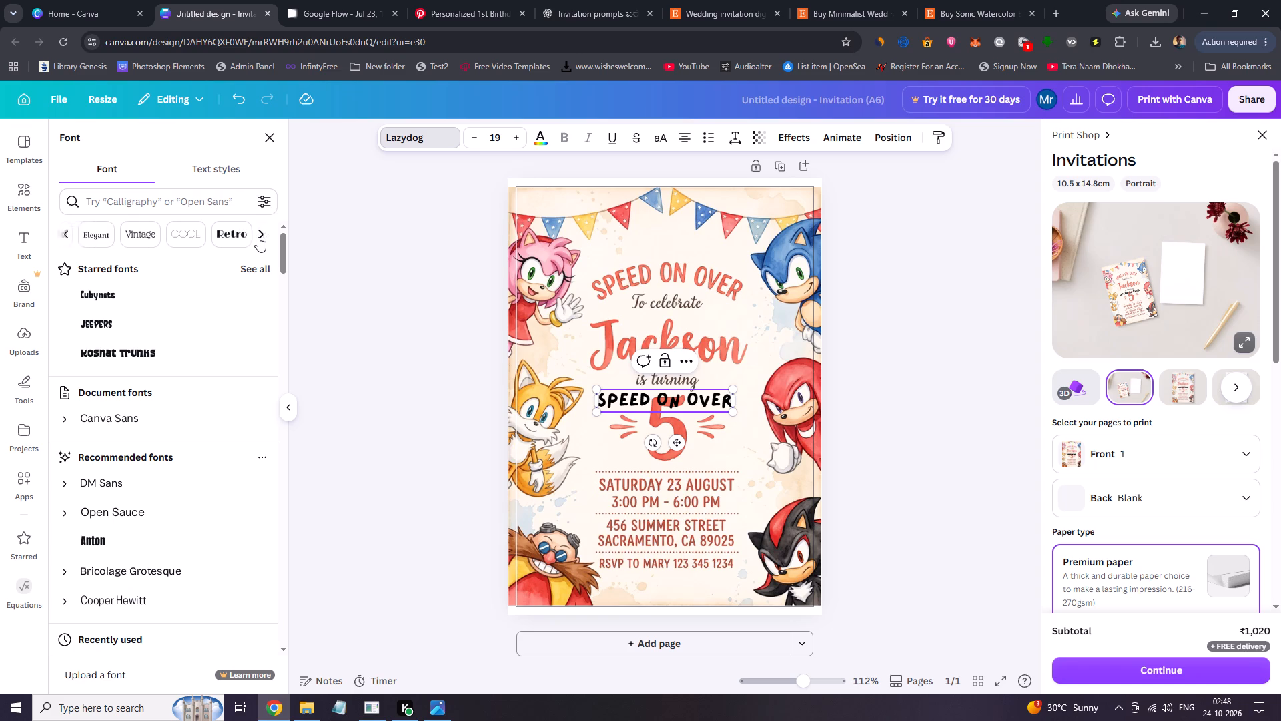
click(258, 237)
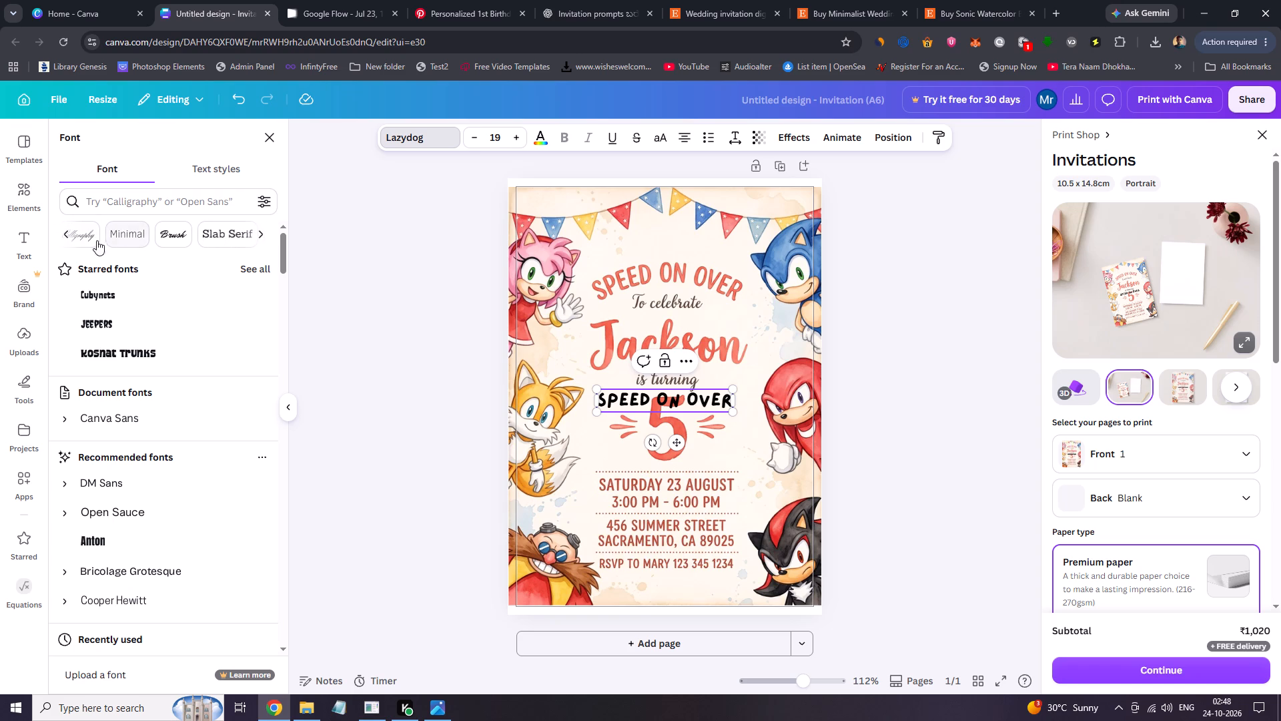
click(67, 230)
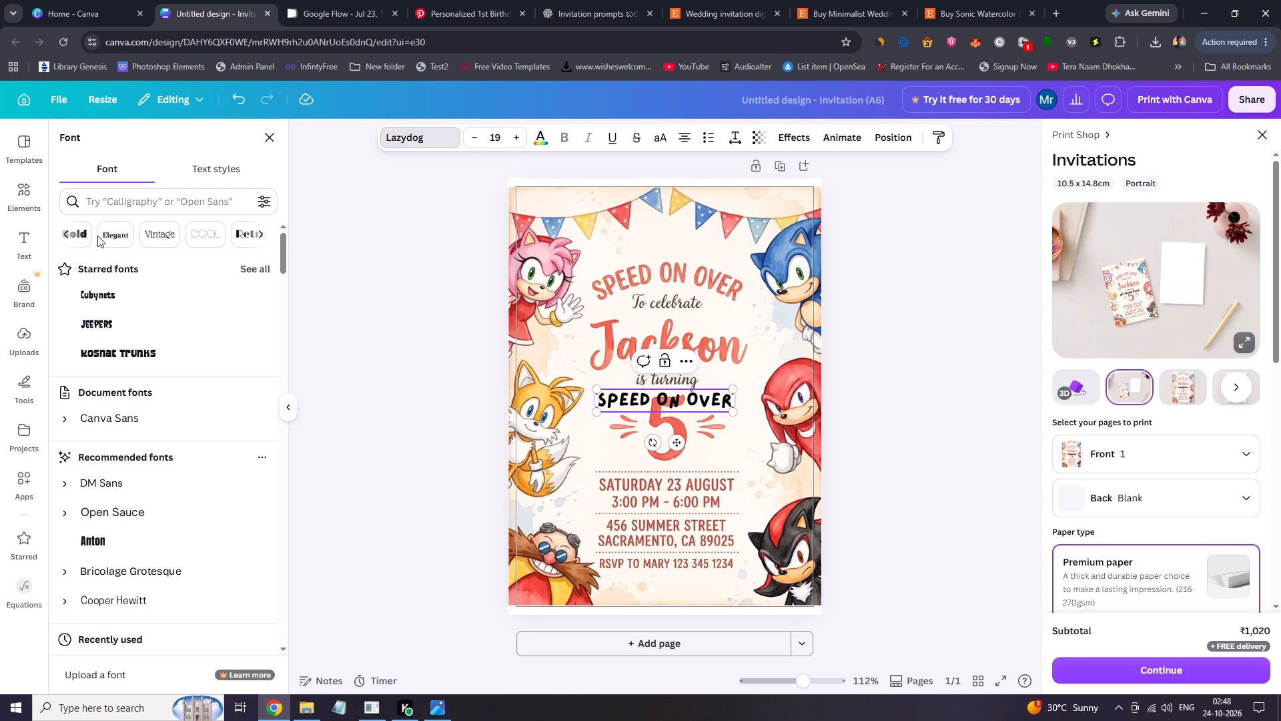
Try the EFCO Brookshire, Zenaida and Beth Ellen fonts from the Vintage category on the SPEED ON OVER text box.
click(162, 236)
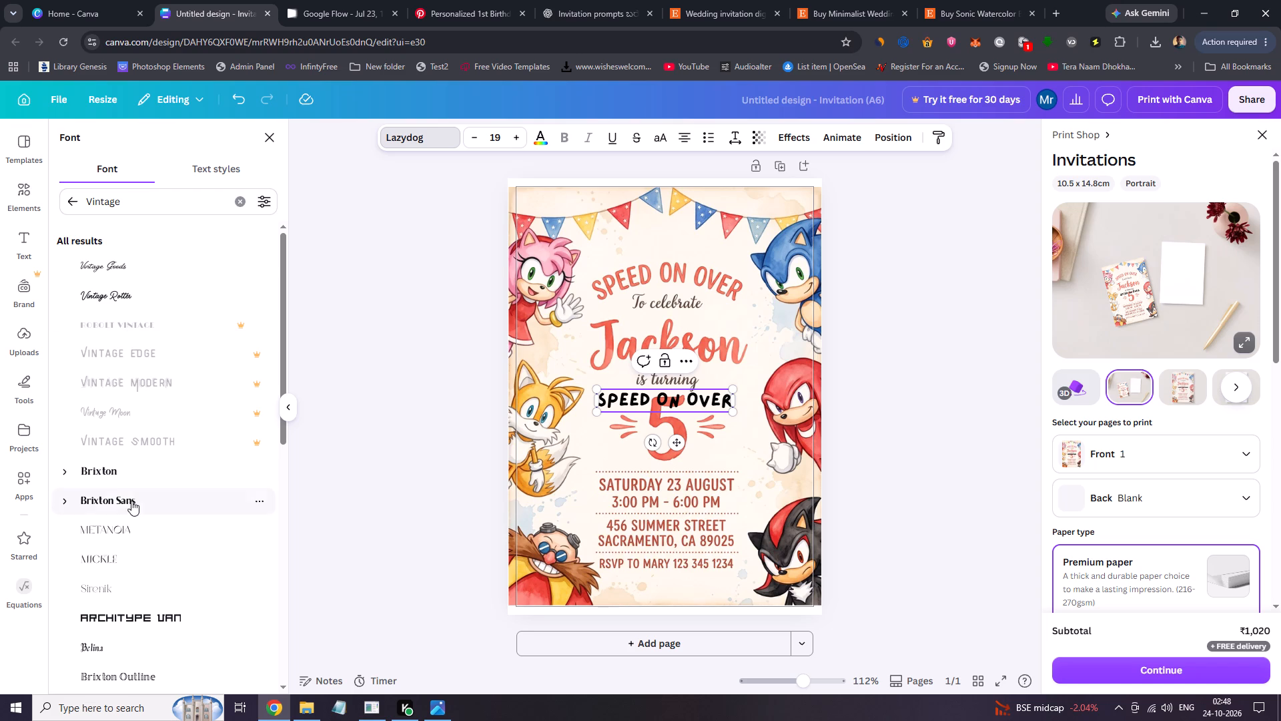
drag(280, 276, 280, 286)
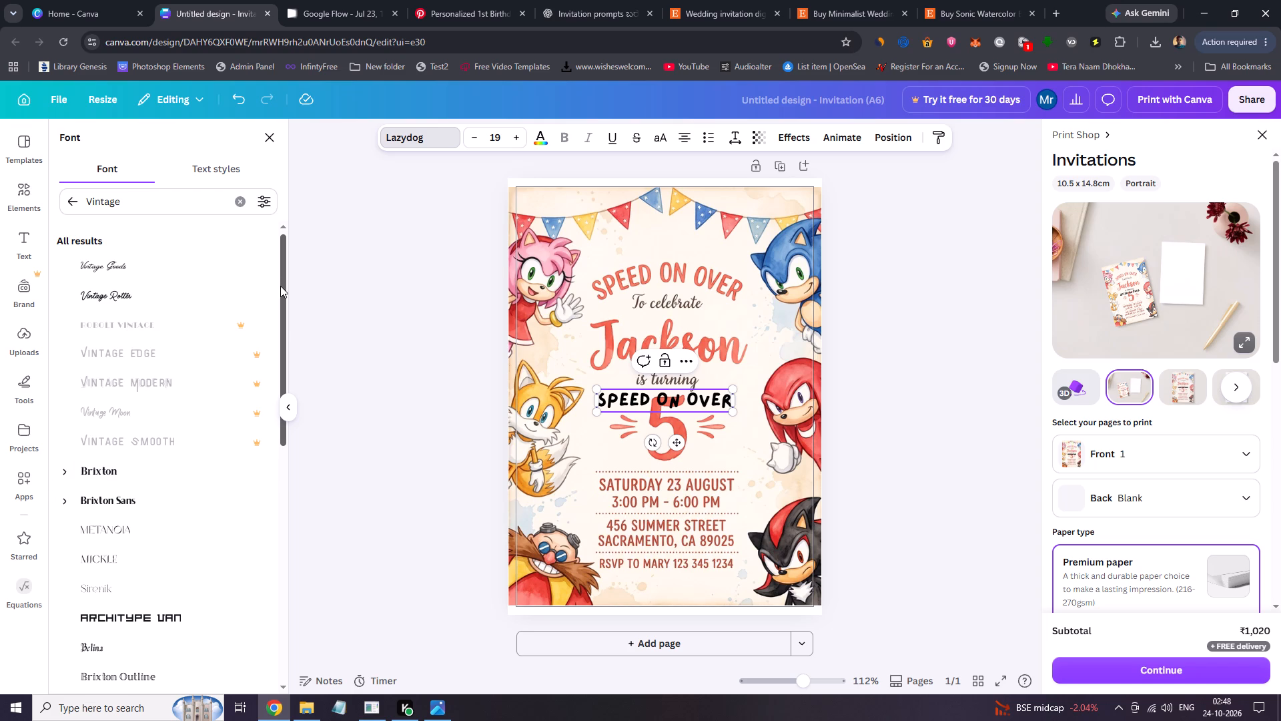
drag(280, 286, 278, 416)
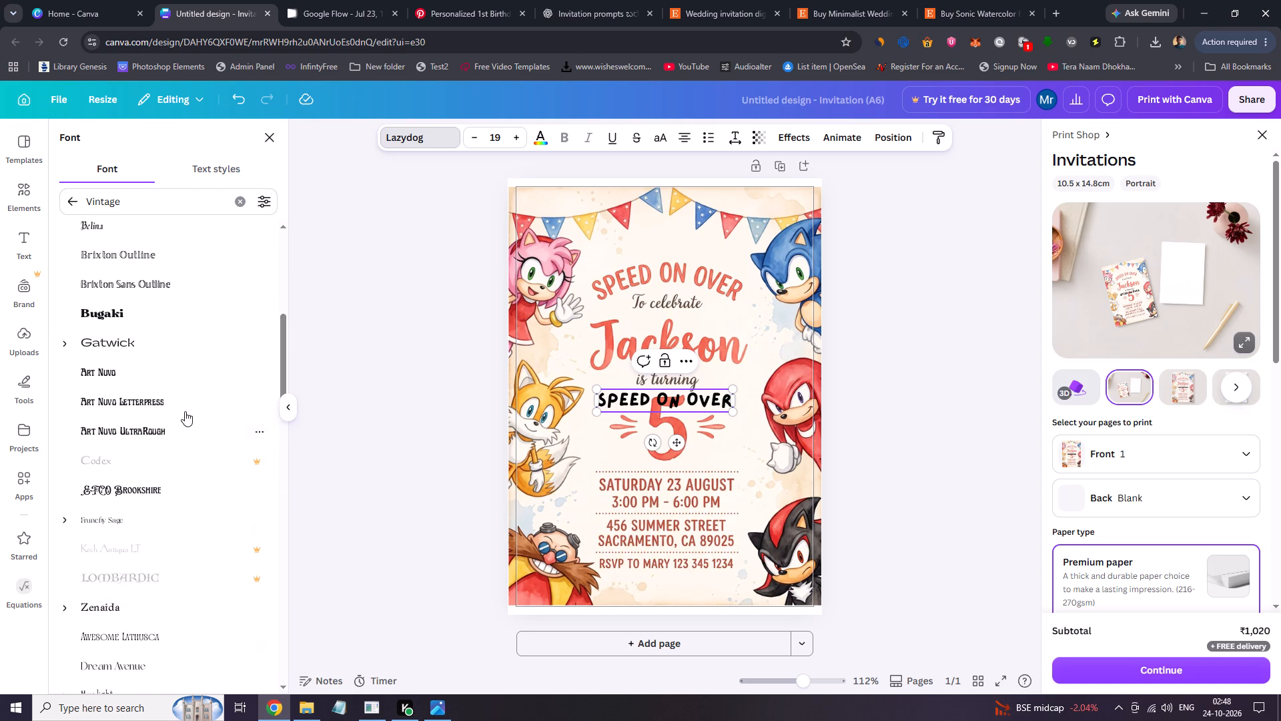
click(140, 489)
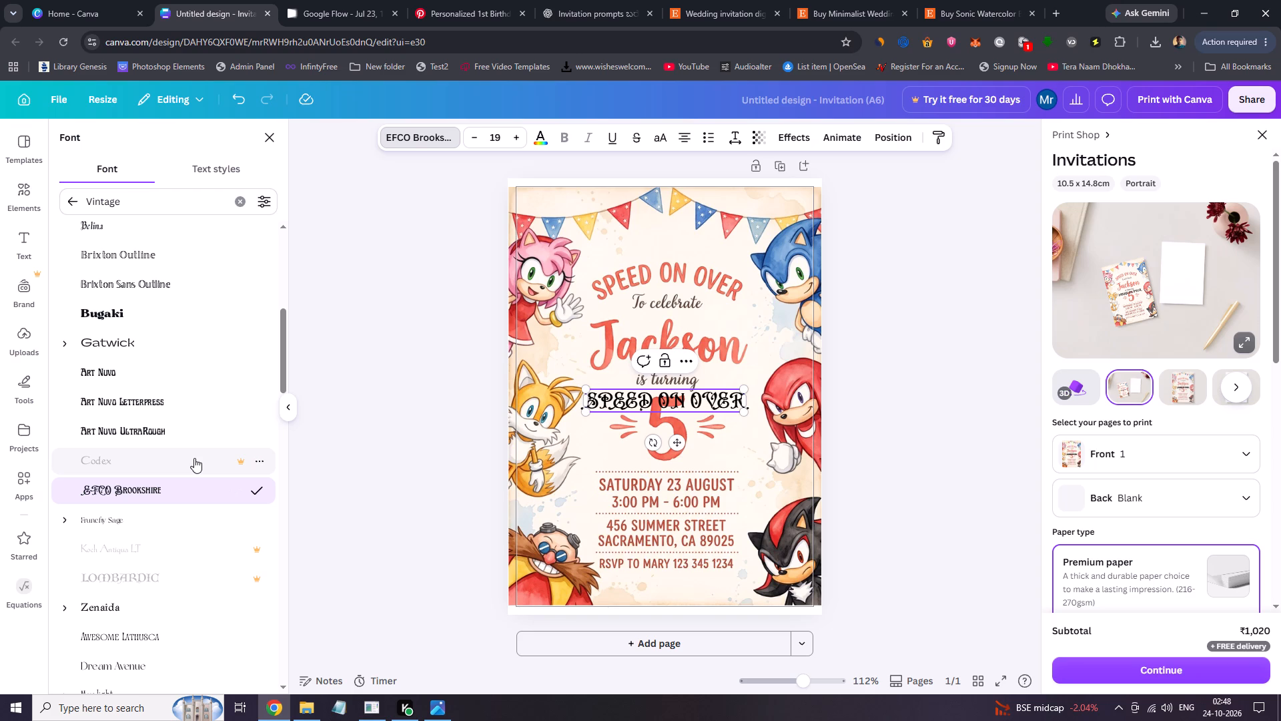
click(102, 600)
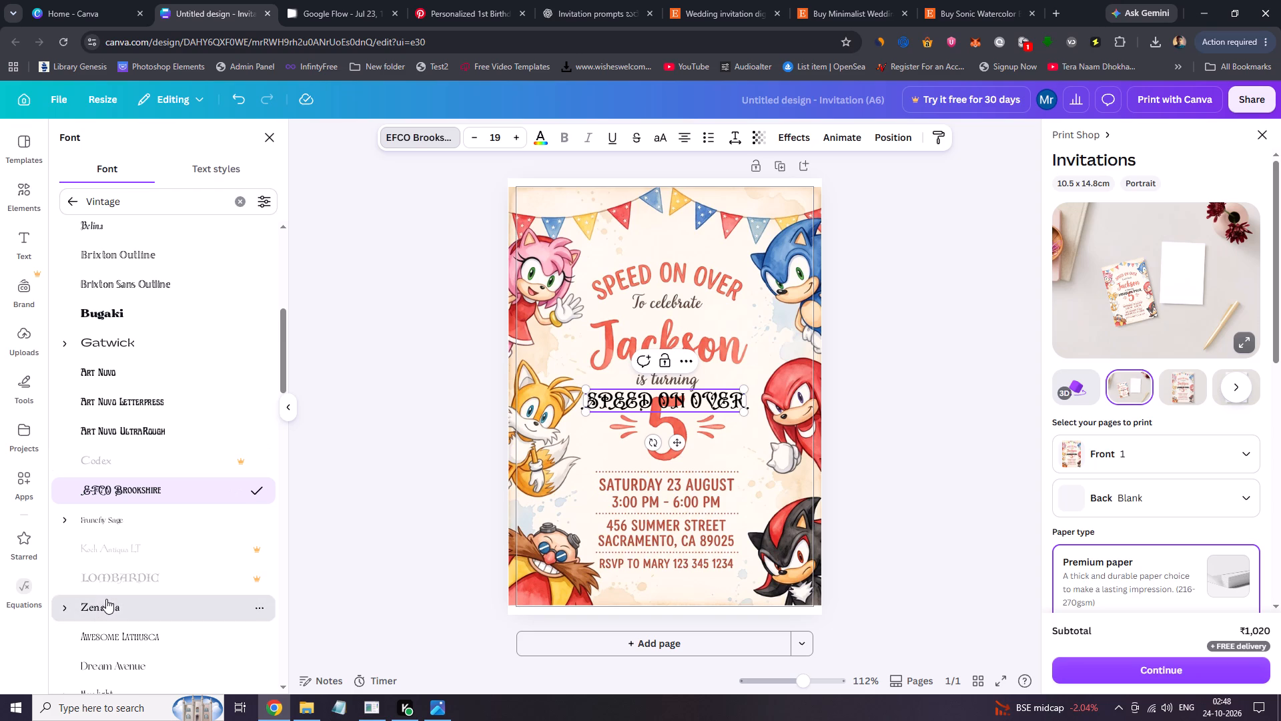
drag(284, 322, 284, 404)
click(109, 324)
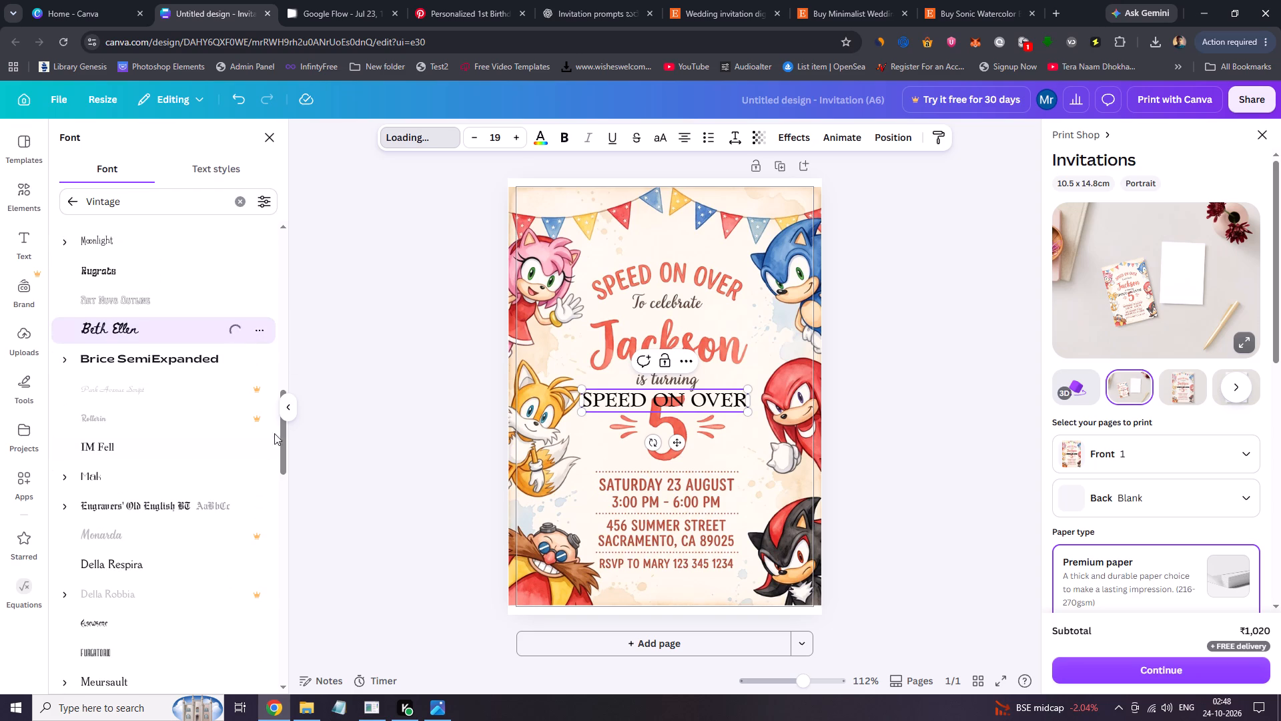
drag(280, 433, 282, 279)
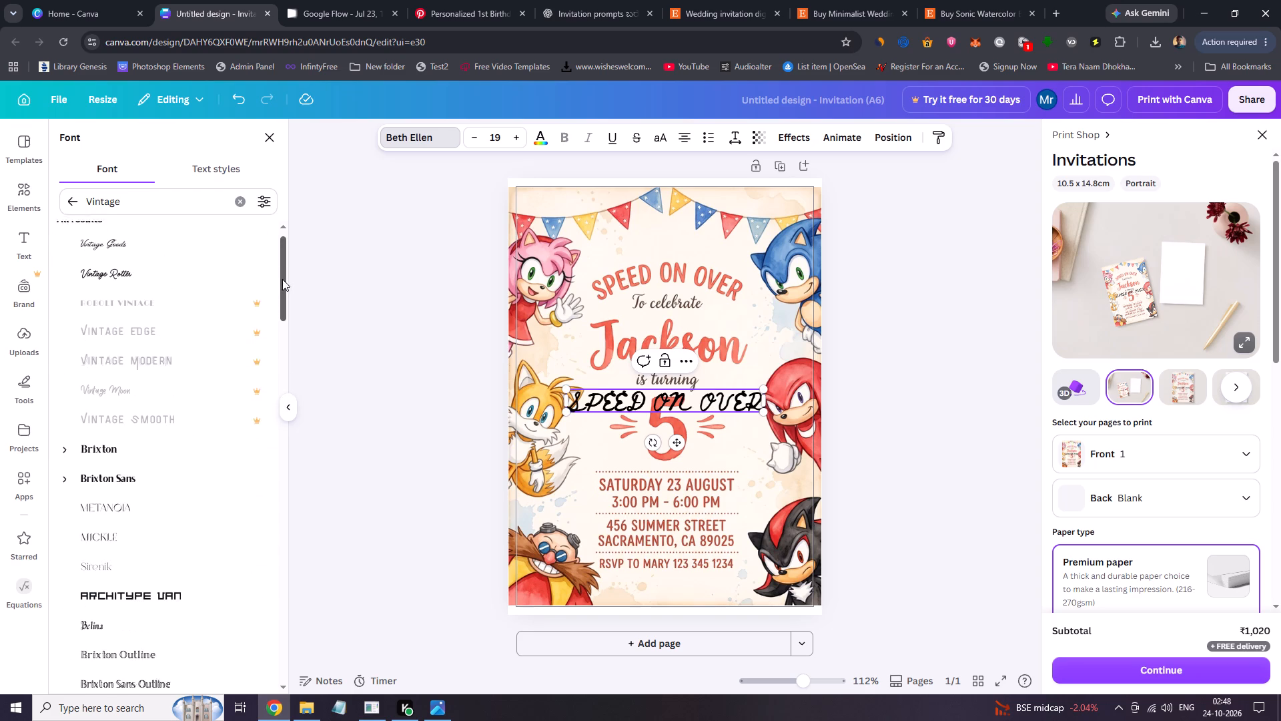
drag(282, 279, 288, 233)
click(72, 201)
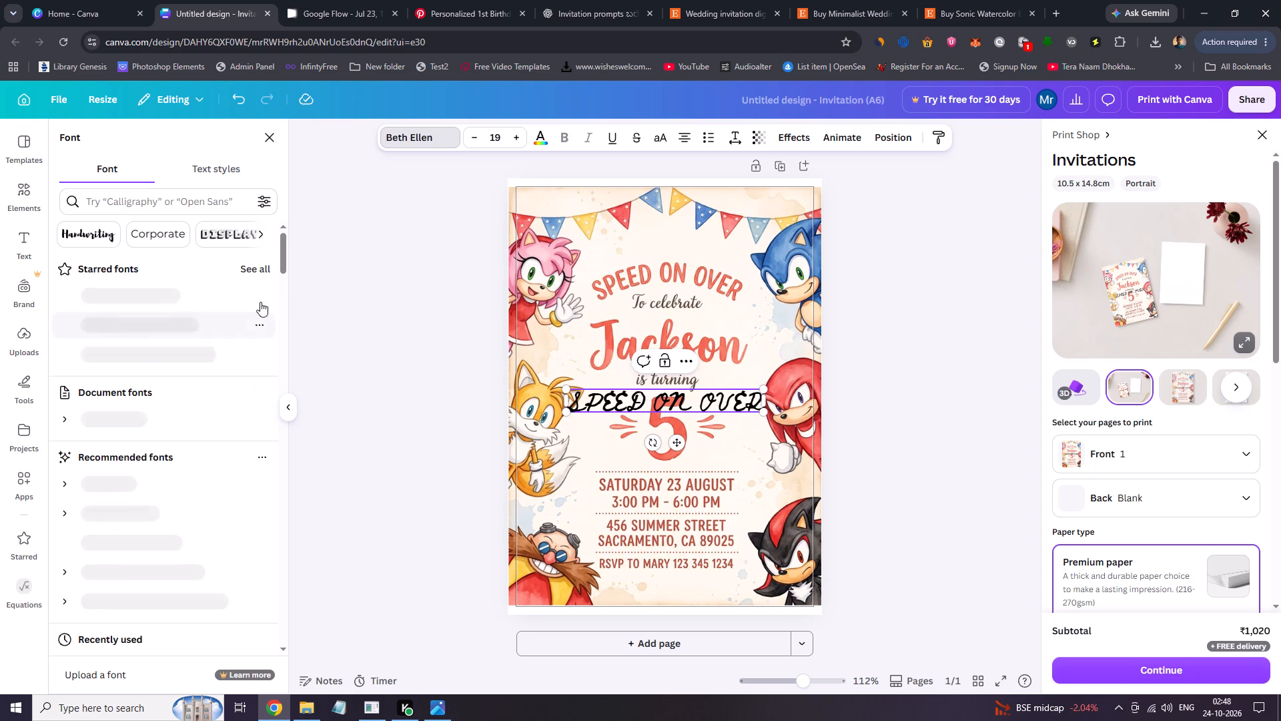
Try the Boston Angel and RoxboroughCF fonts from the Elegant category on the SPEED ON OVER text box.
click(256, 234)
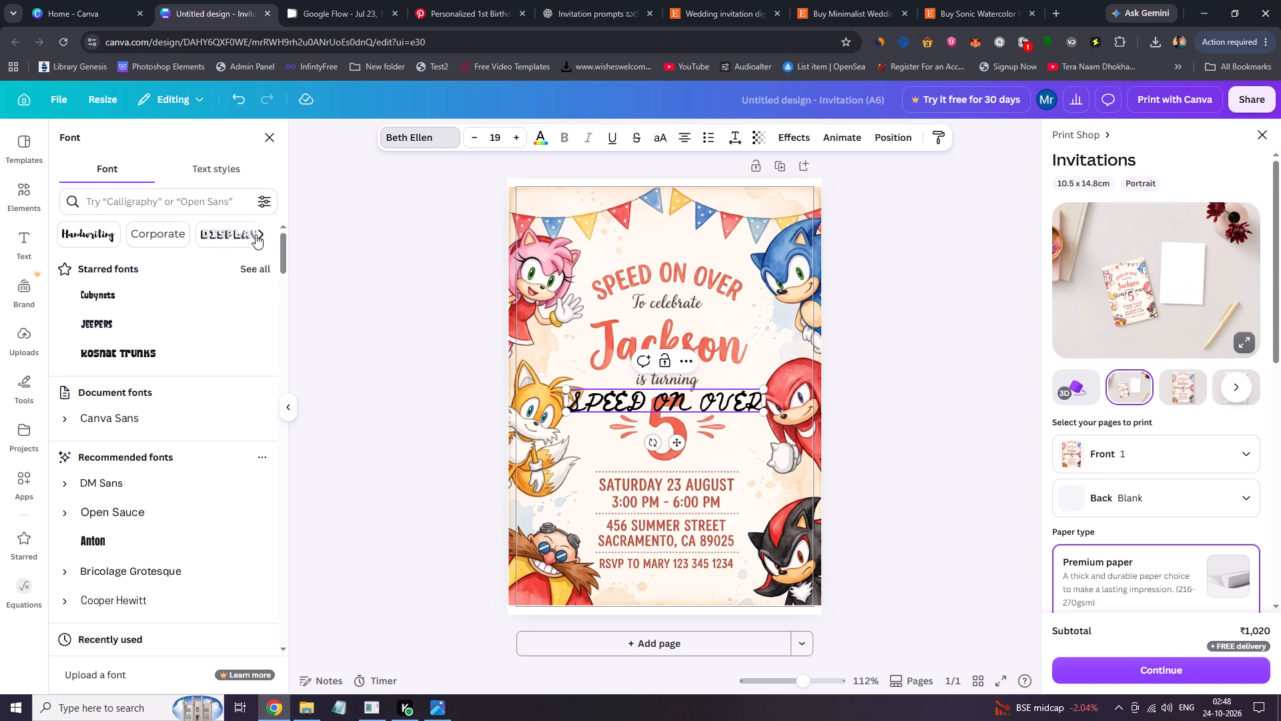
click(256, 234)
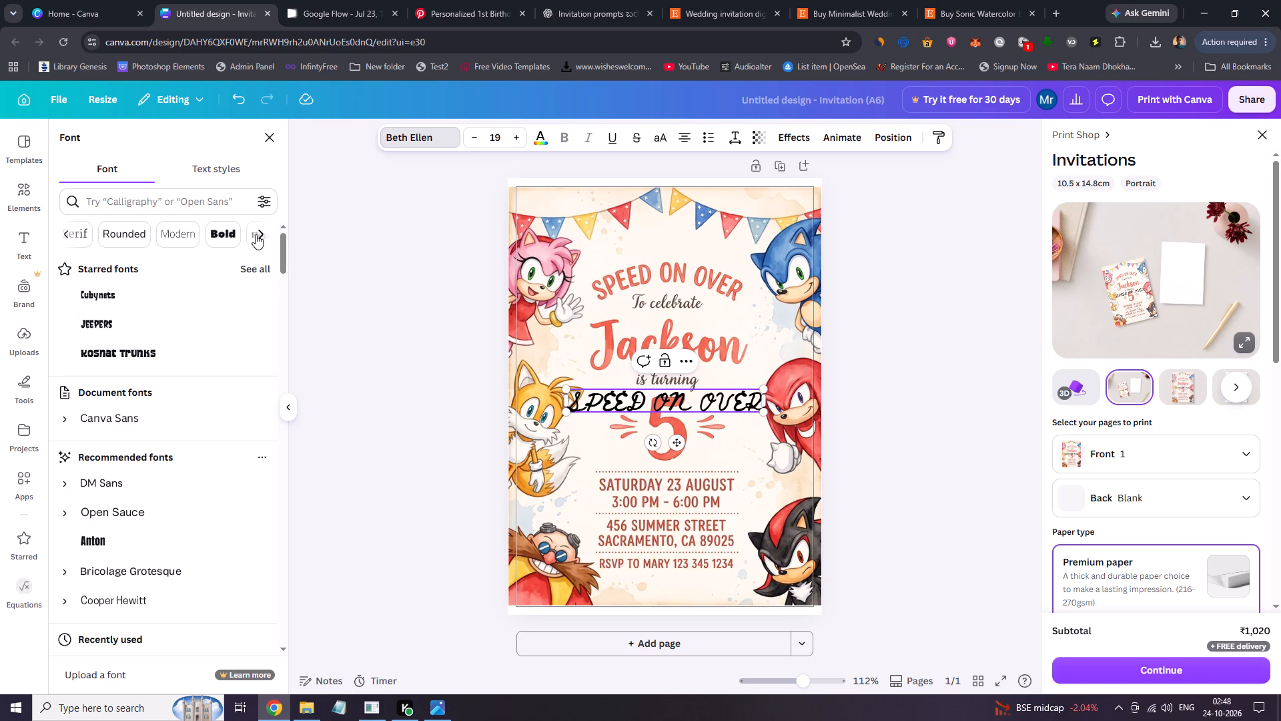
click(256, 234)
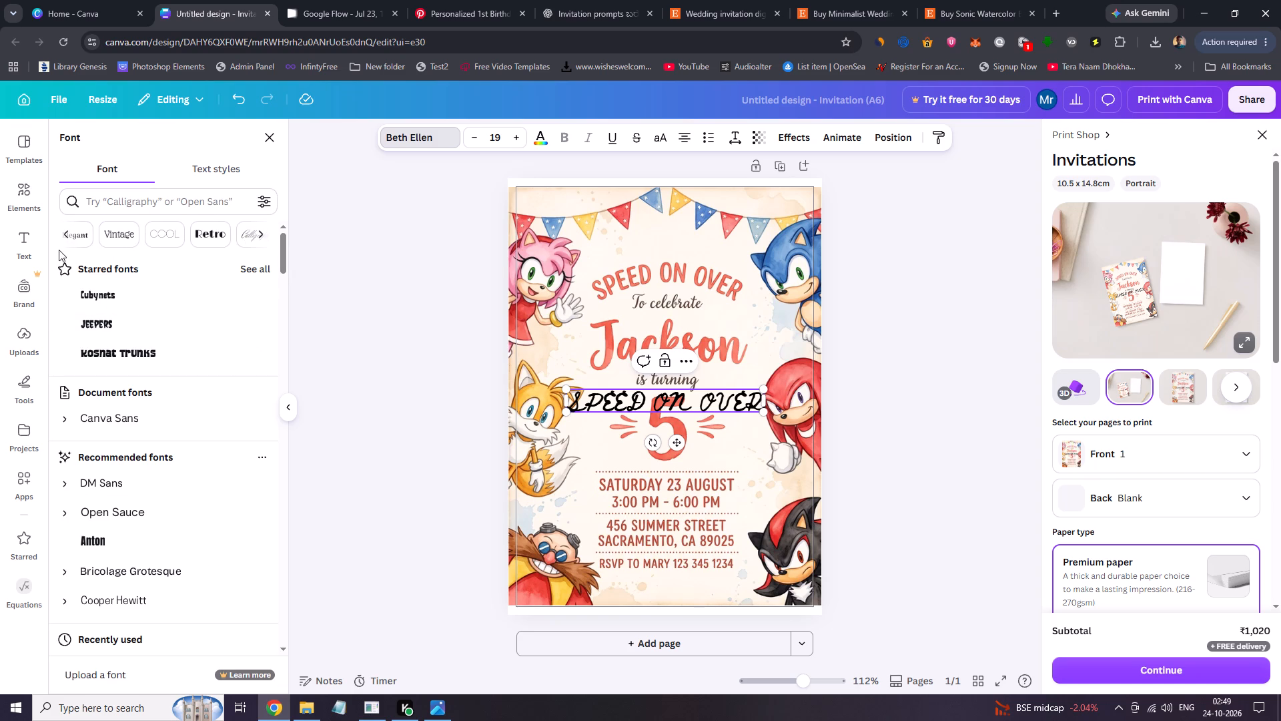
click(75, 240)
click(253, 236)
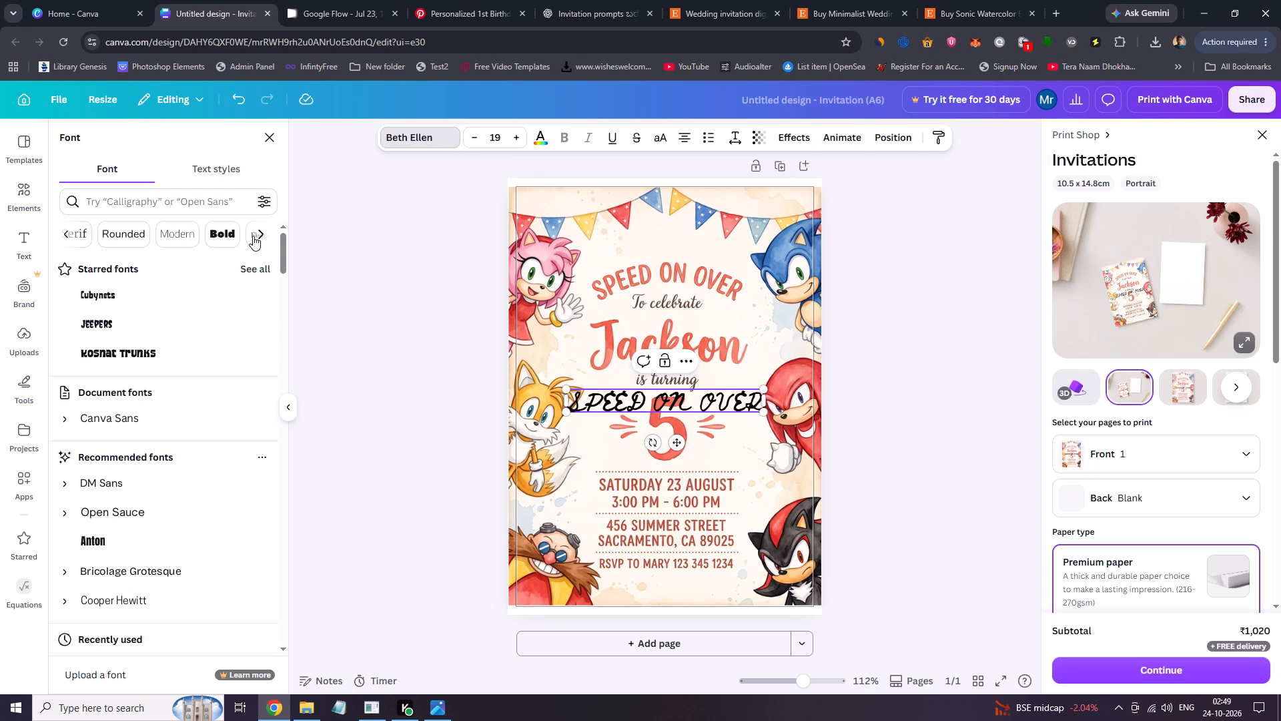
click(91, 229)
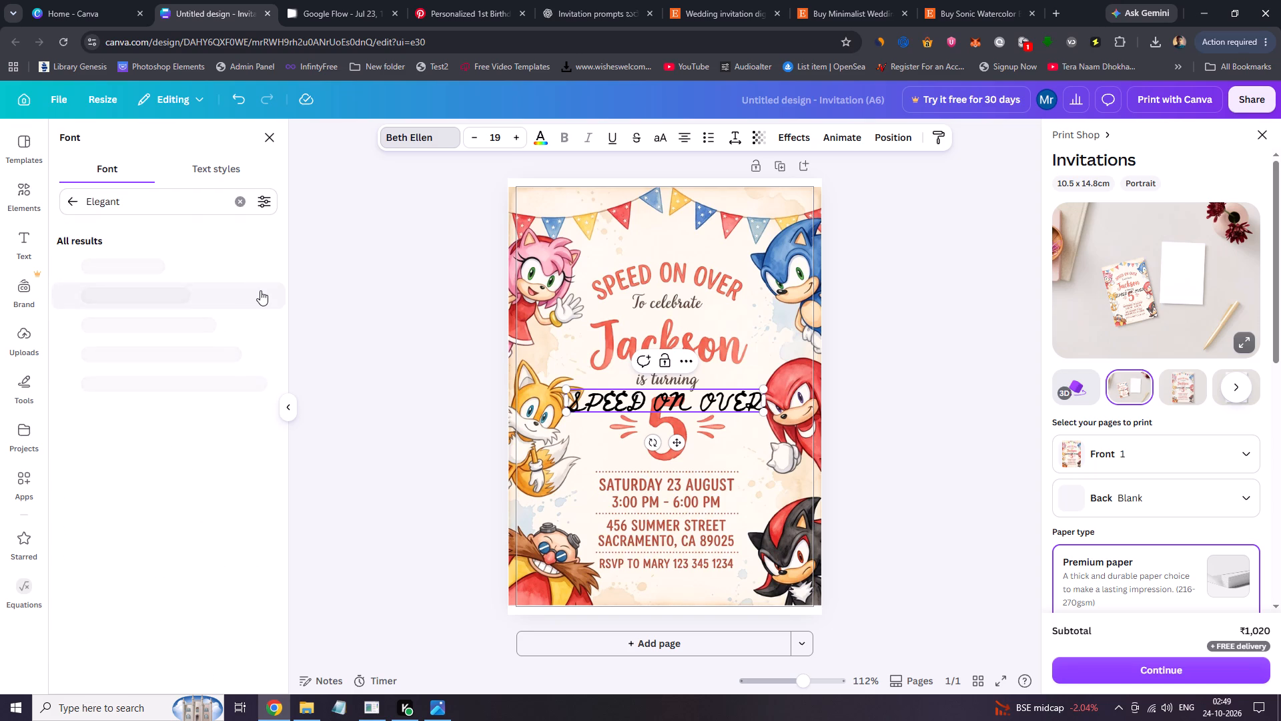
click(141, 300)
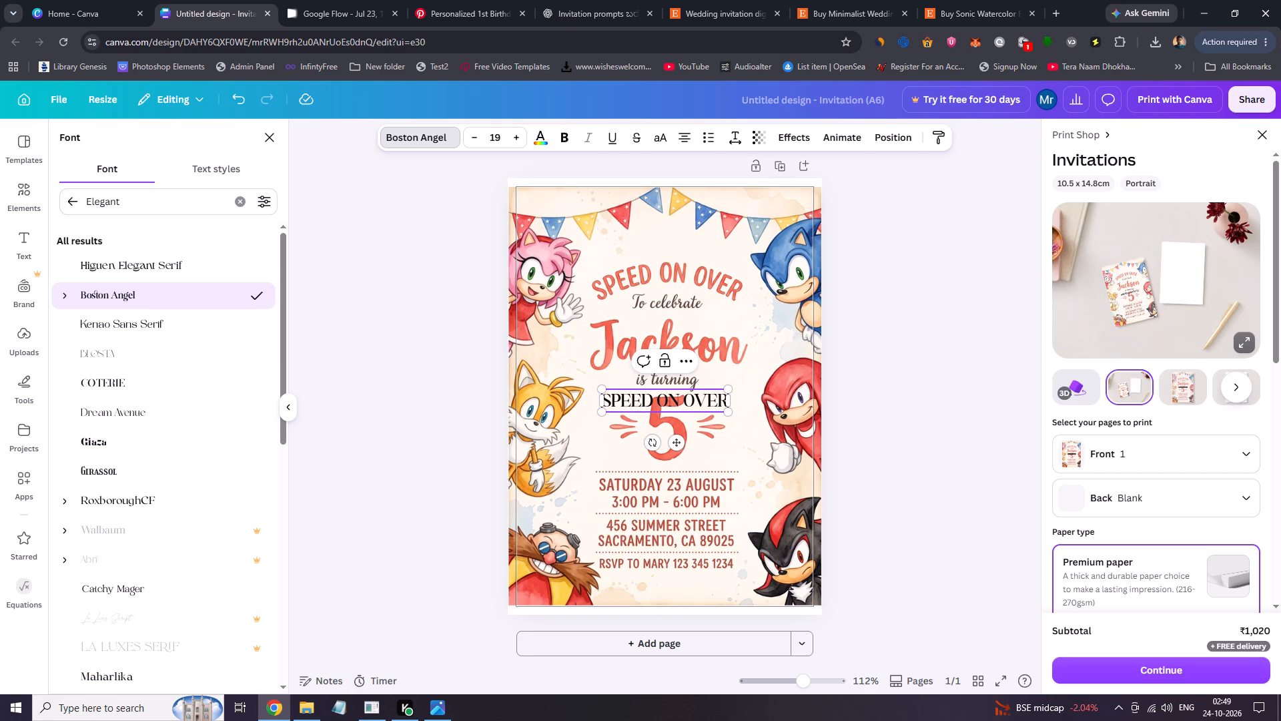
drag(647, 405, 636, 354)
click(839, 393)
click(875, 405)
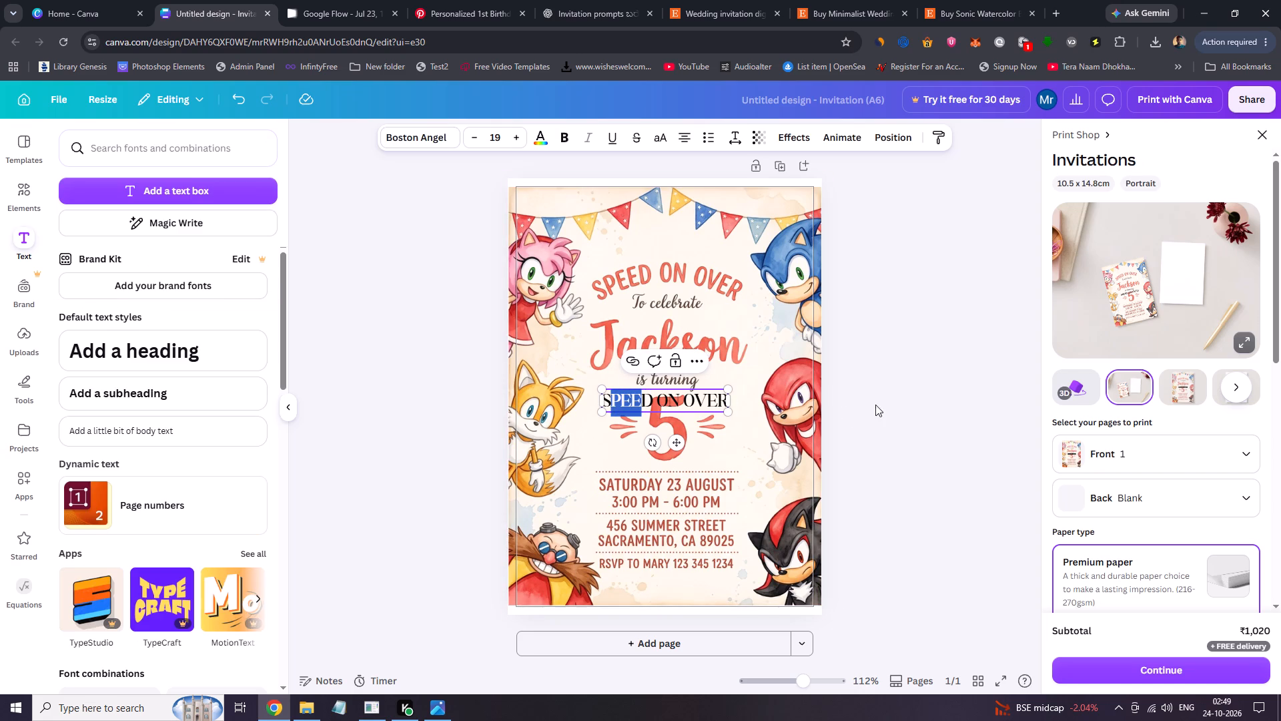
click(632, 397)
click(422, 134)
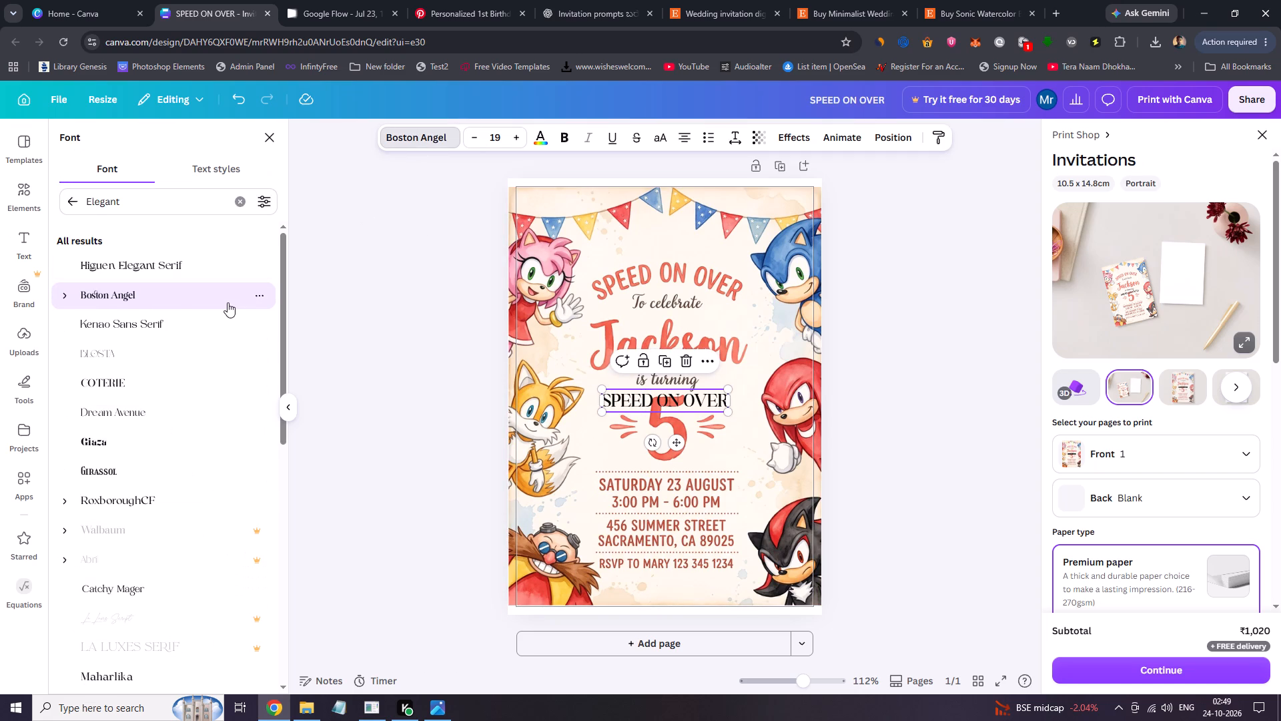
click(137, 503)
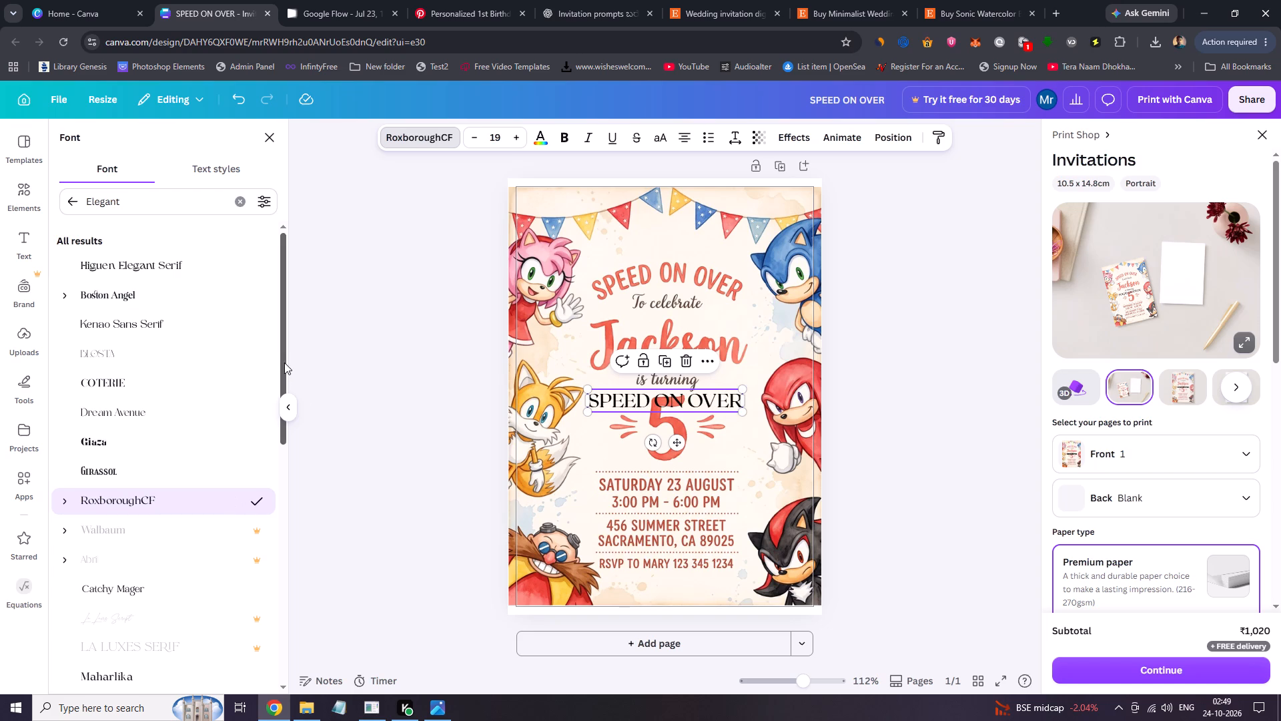
Apply the Best Swashed font from the Elegant category to the SPEED ON OVER text box.
drag(283, 363, 279, 427)
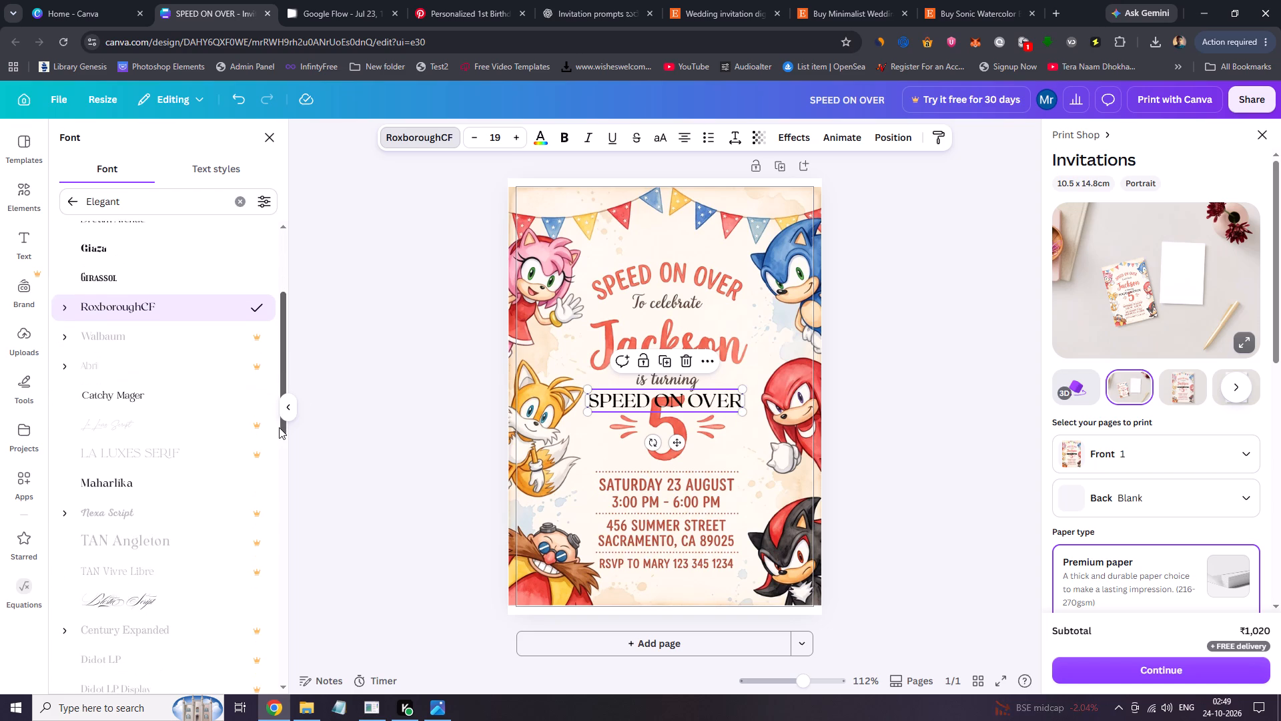
drag(279, 427, 287, 595)
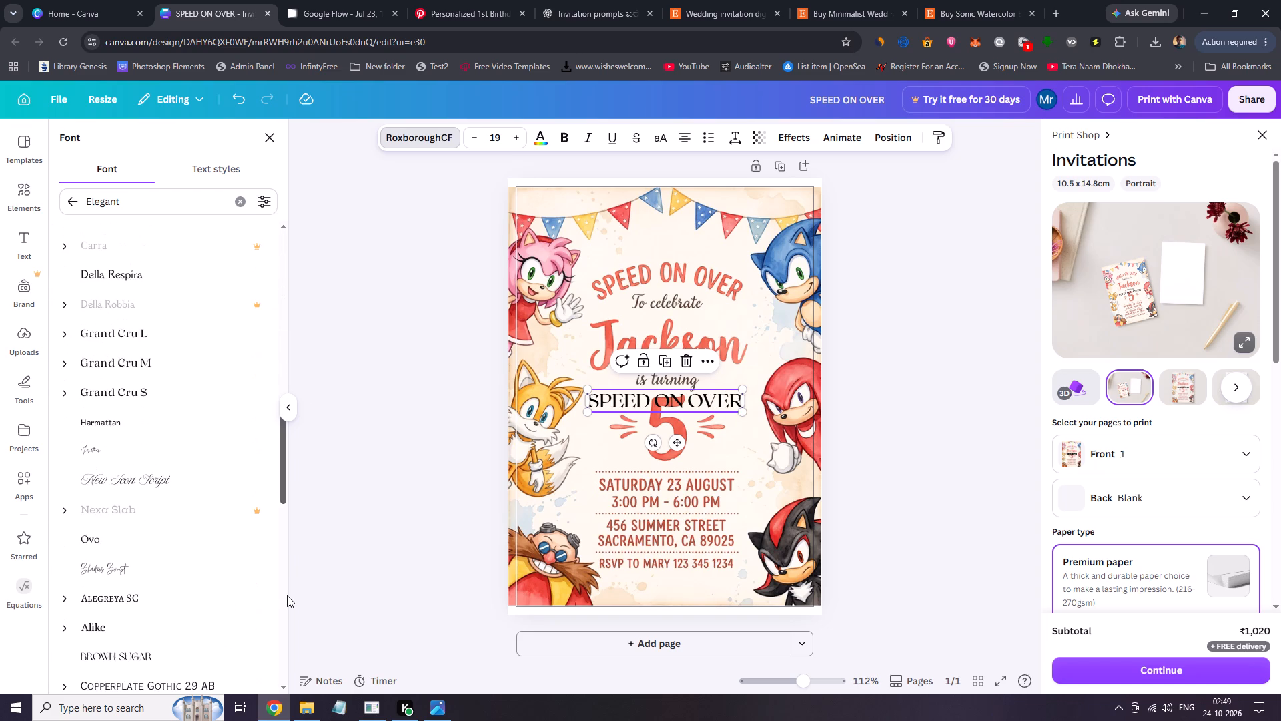
drag(287, 595, 287, 638)
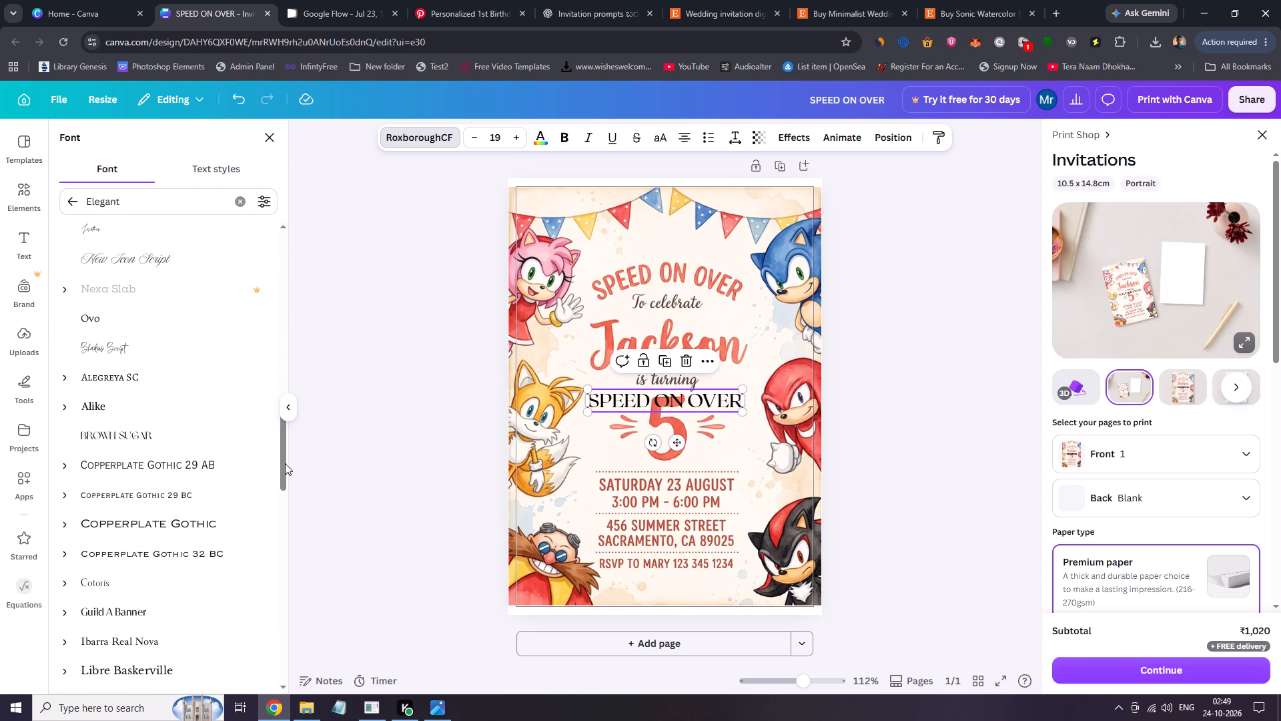
drag(286, 450, 287, 525)
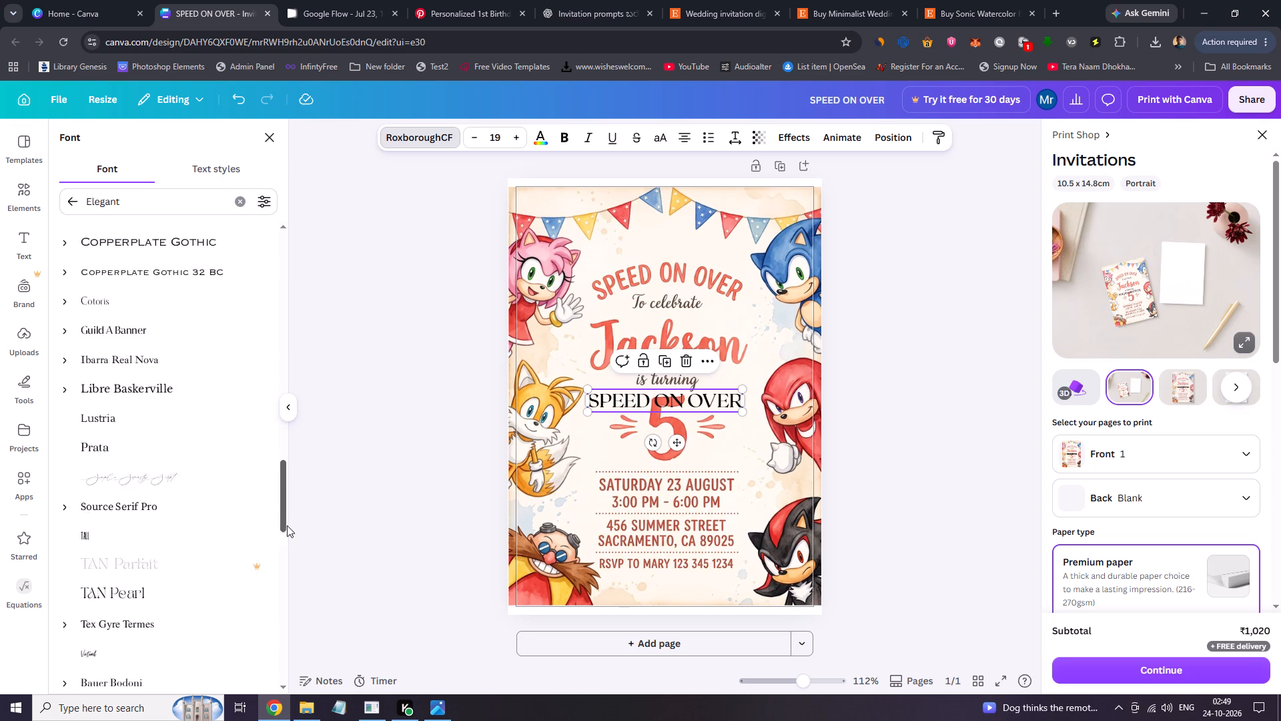
drag(287, 525, 290, 583)
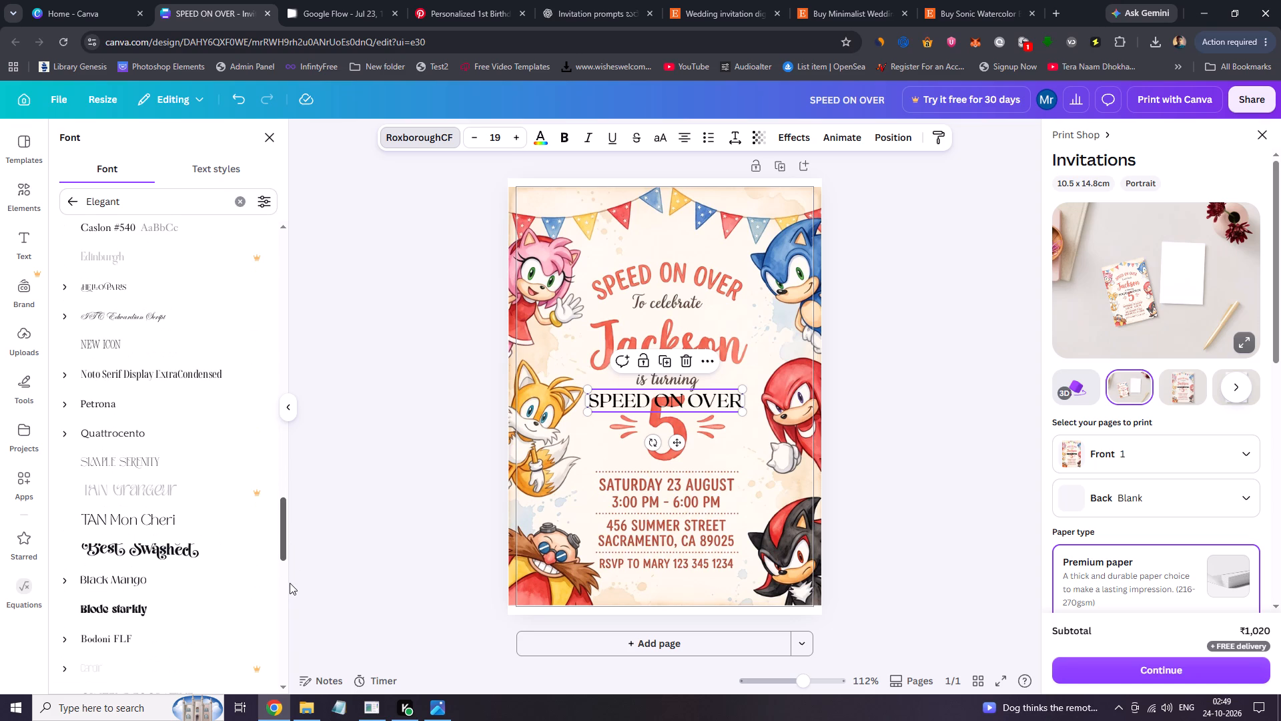
drag(290, 583, 288, 604)
click(169, 411)
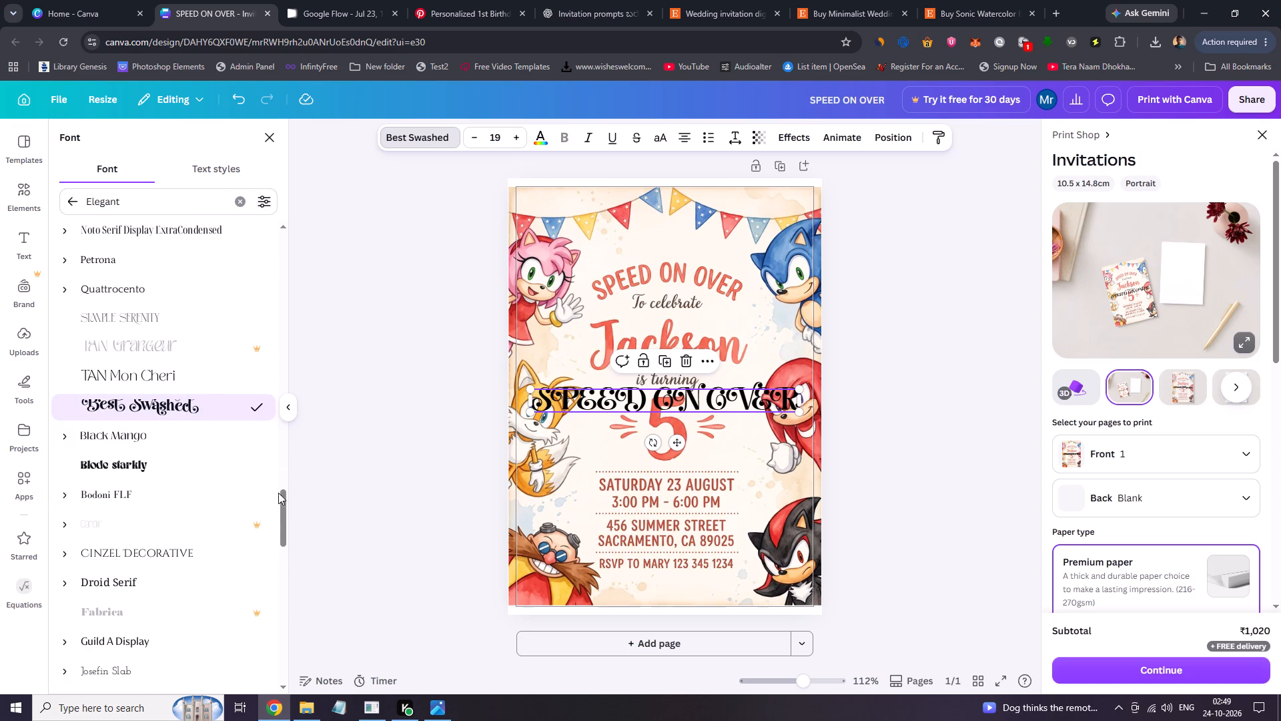
Add the Best Swashed font to the starred fonts.
drag(284, 497, 284, 606)
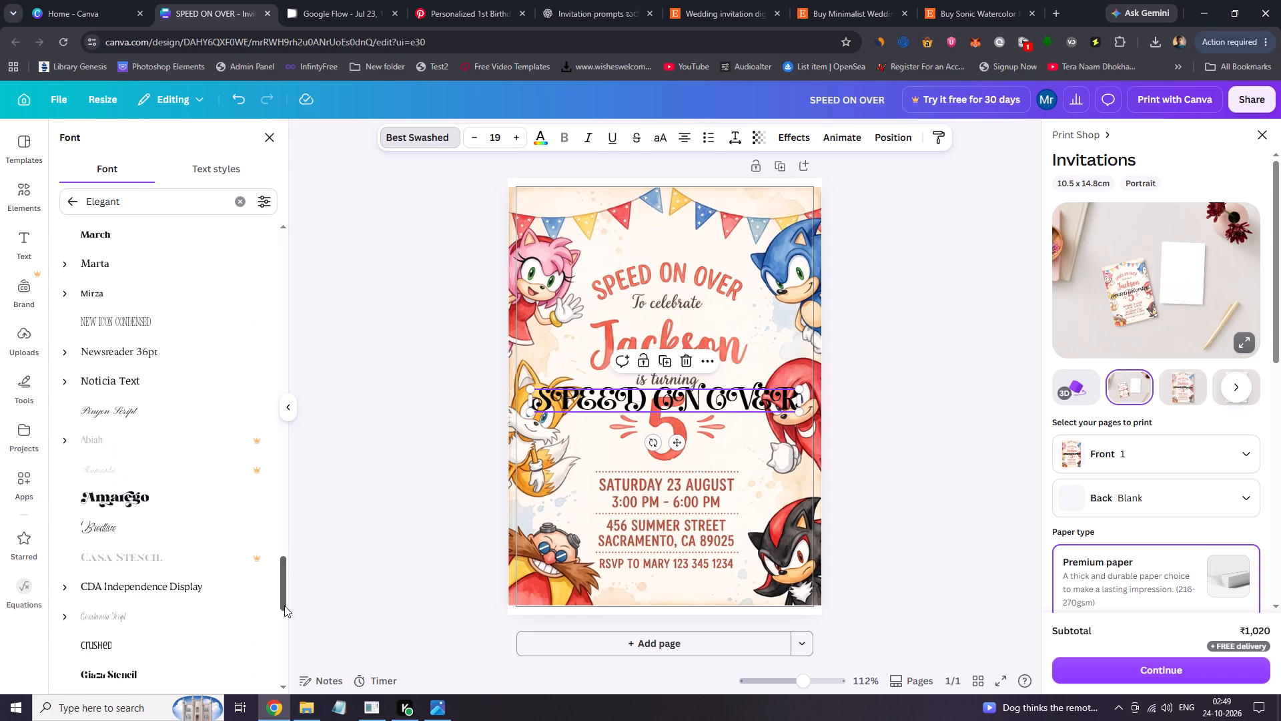
drag(284, 606, 288, 489)
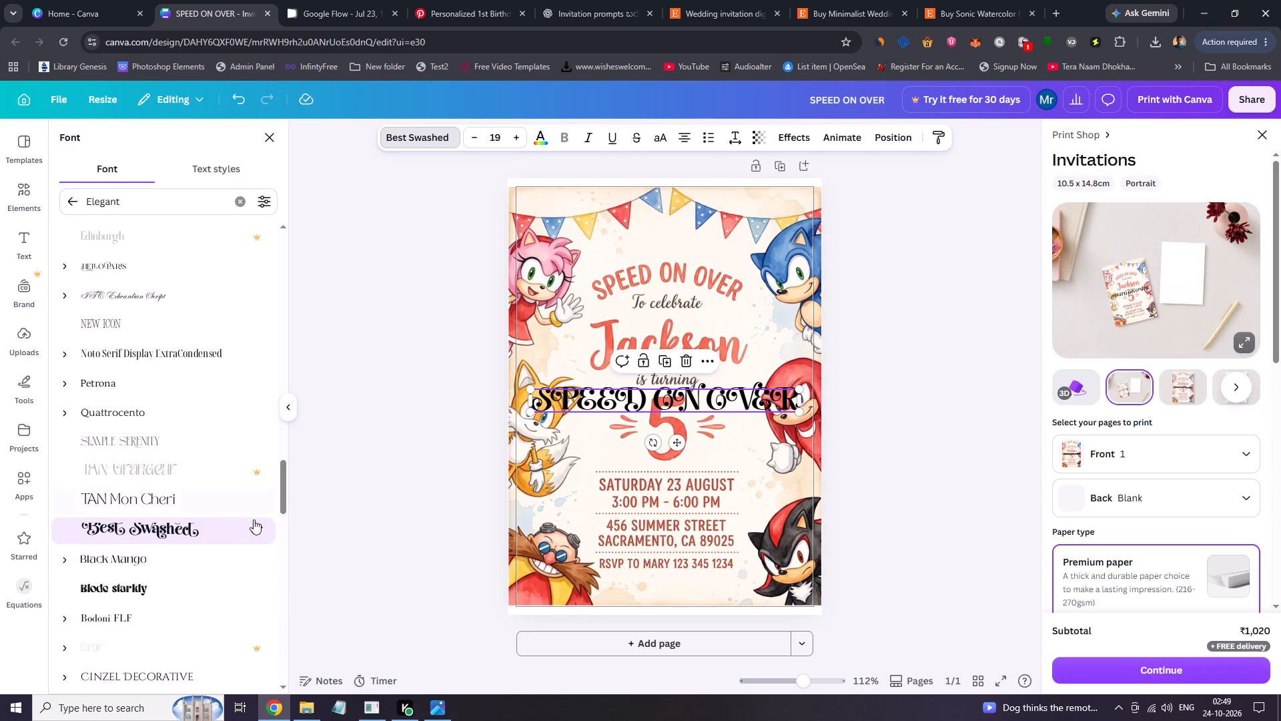
click(256, 528)
click(282, 558)
Browse the Headings and Rounded font categories for a match to the arched SPEED ON OVER heading.
click(70, 200)
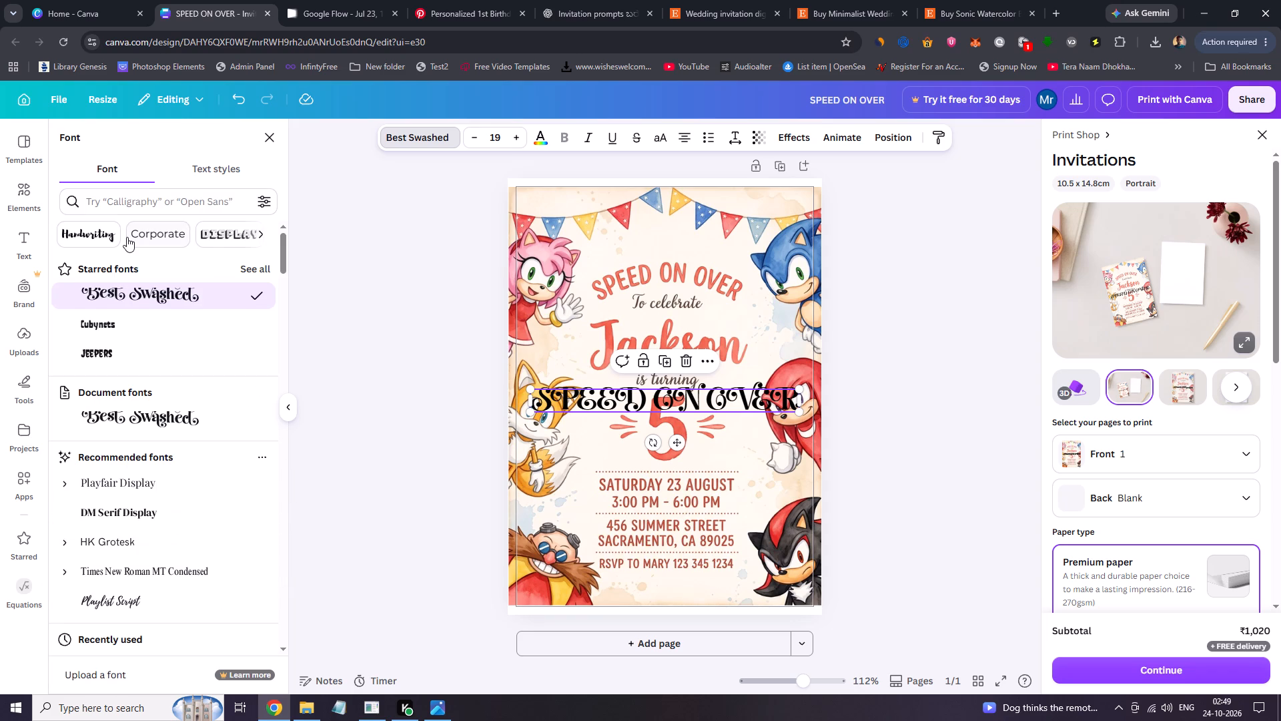
click(264, 233)
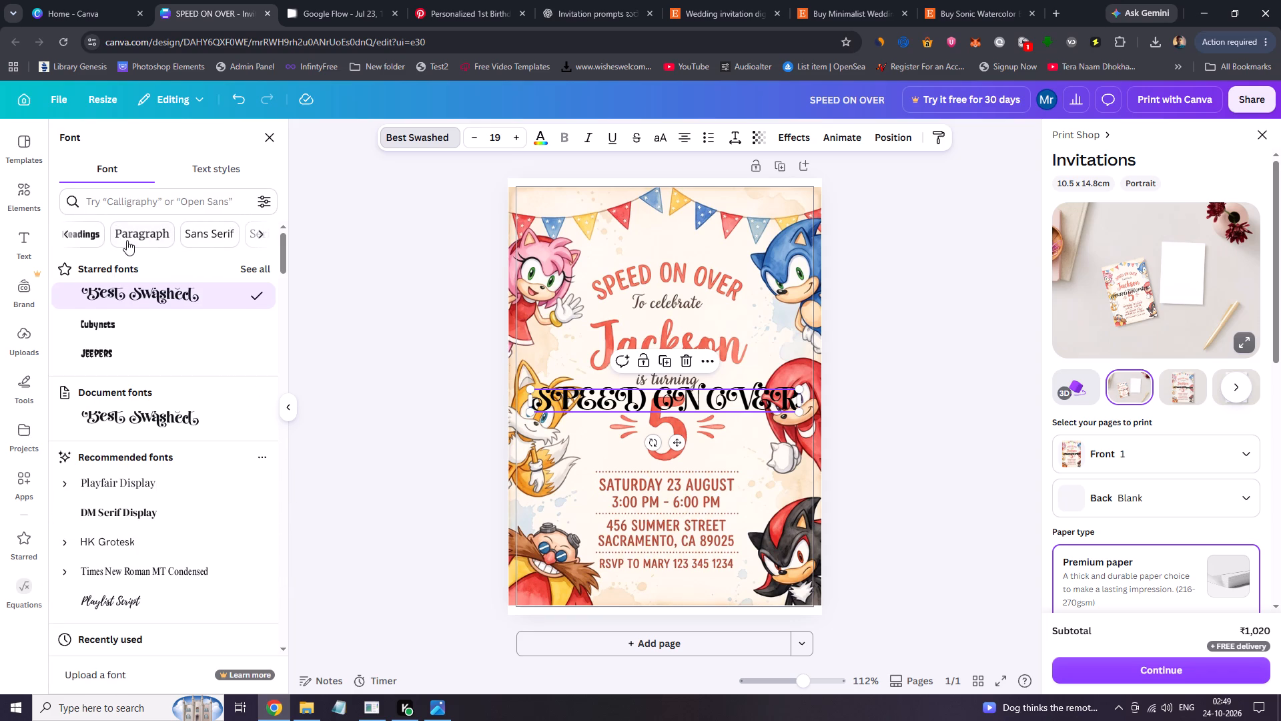
click(90, 235)
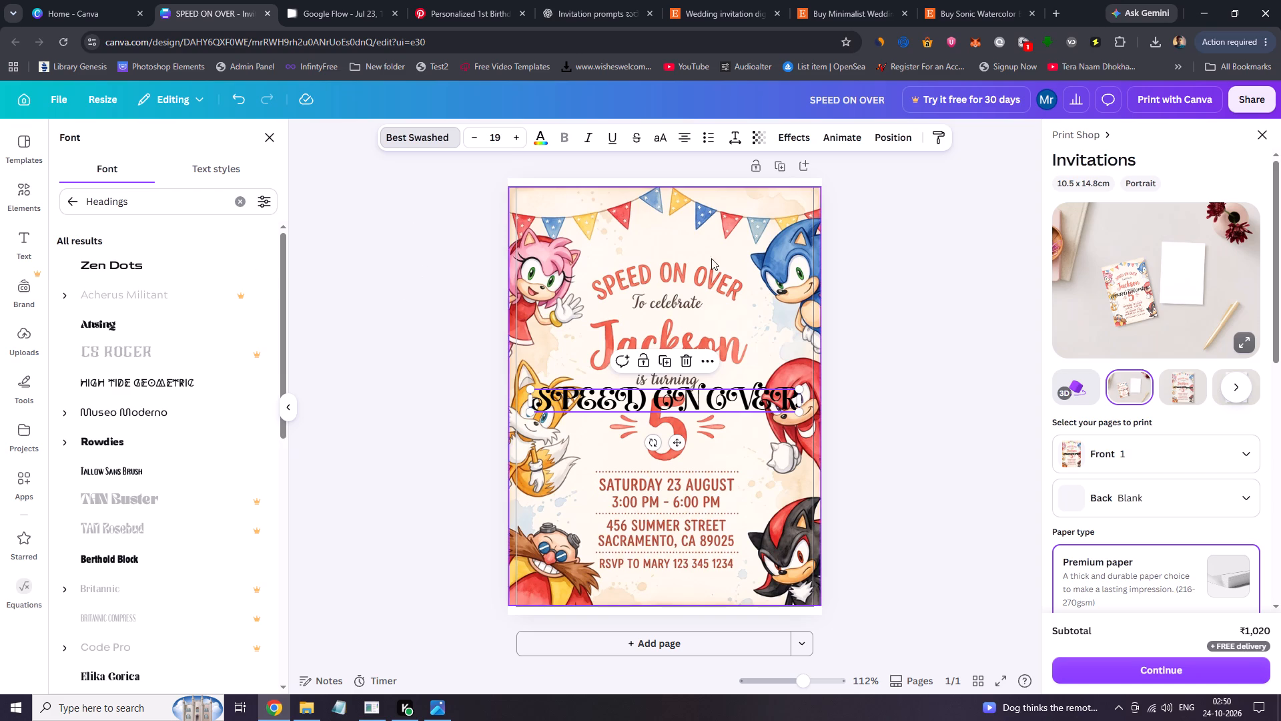
click(540, 141)
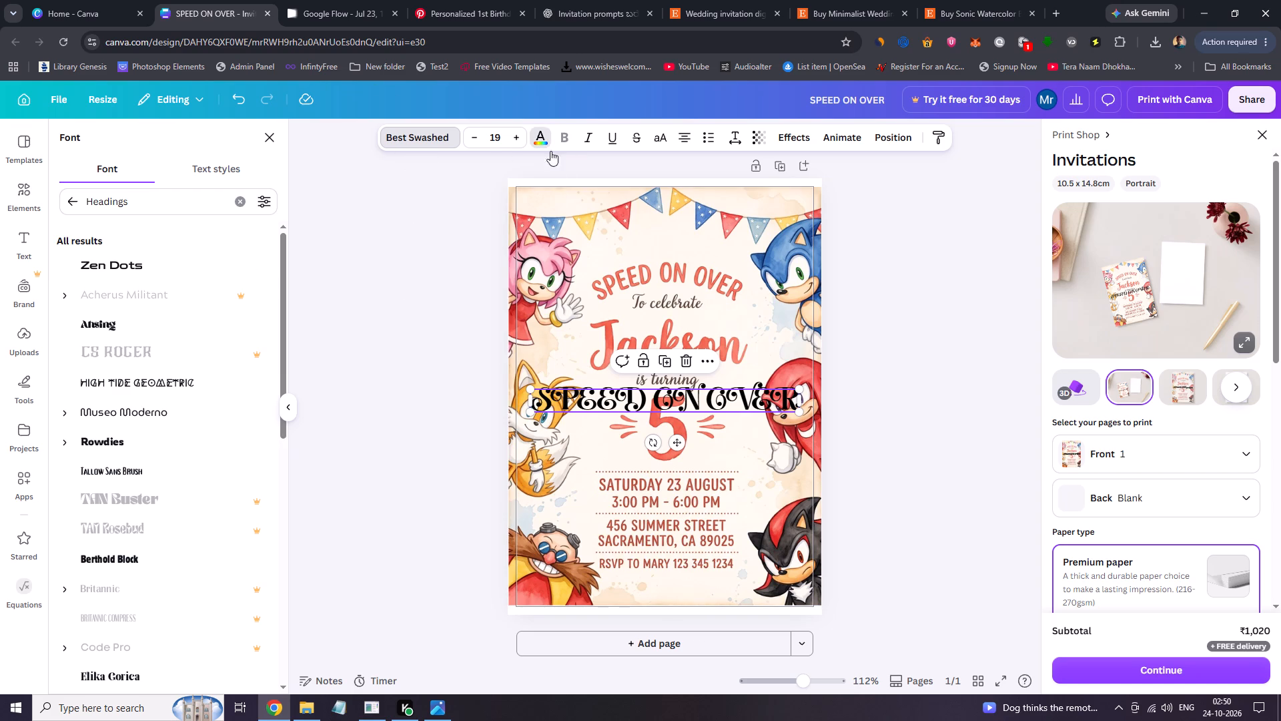
click(406, 140)
click(69, 202)
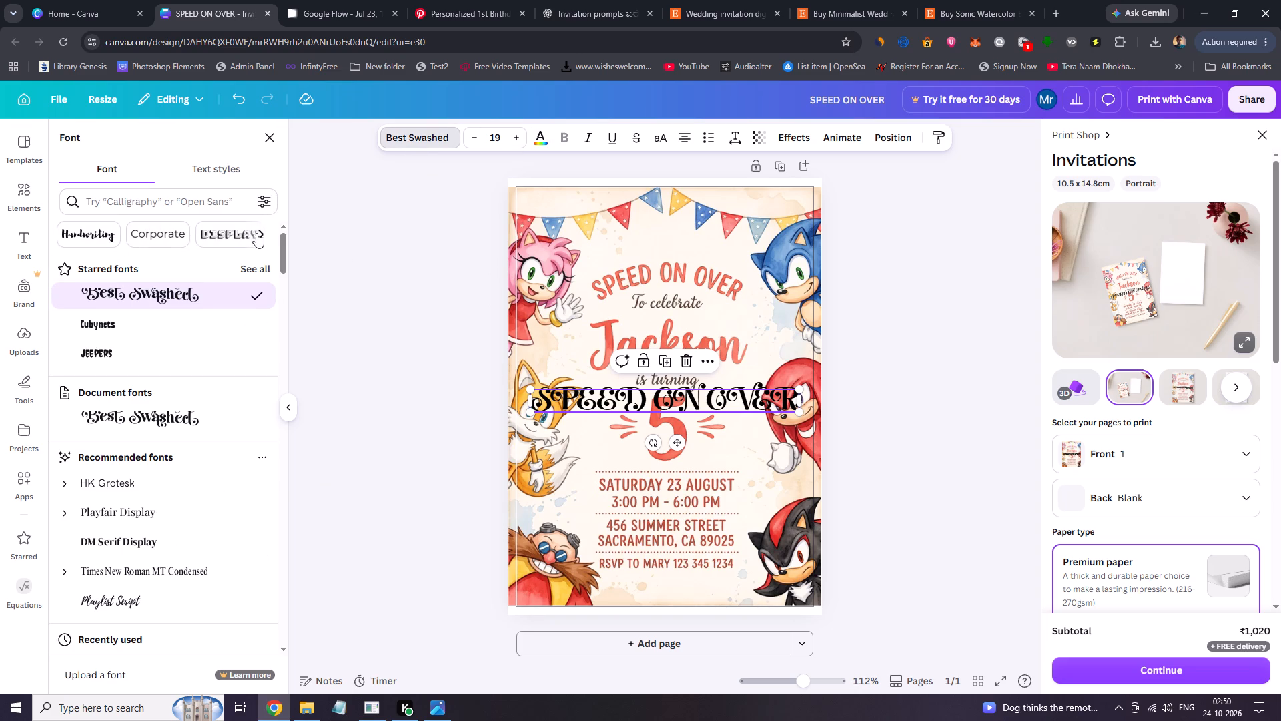
click(255, 233)
click(260, 238)
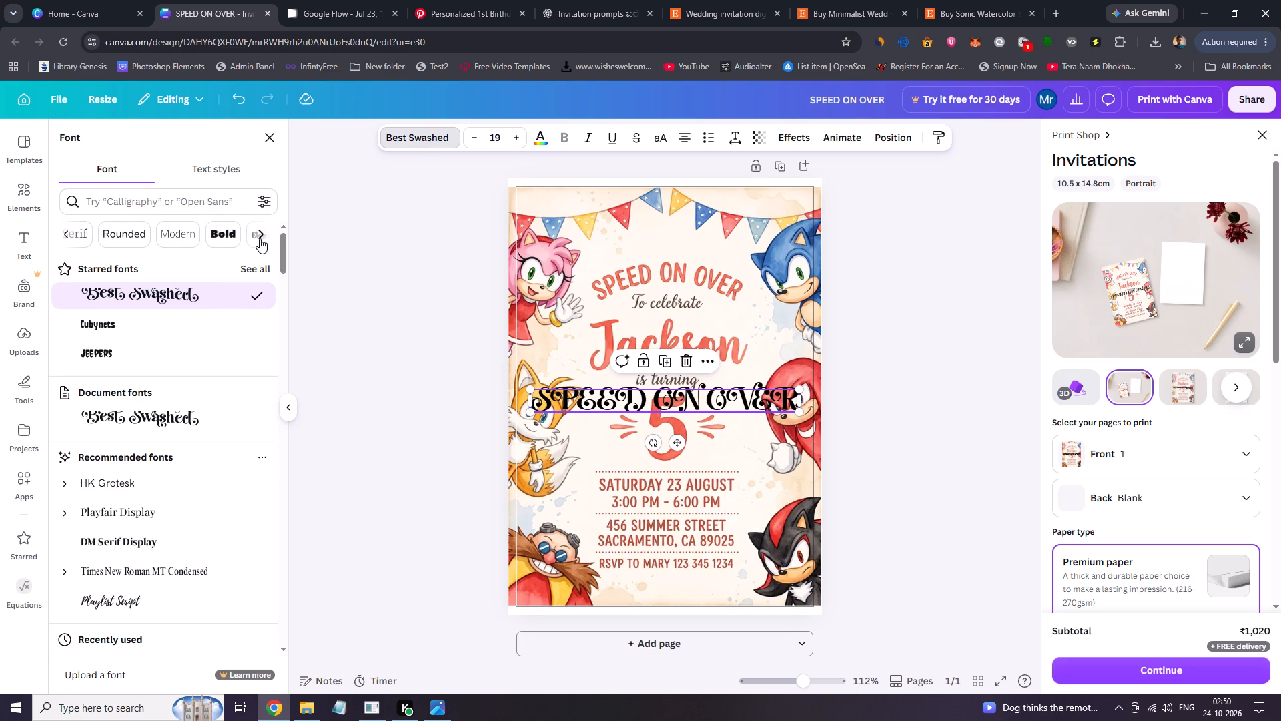
click(140, 239)
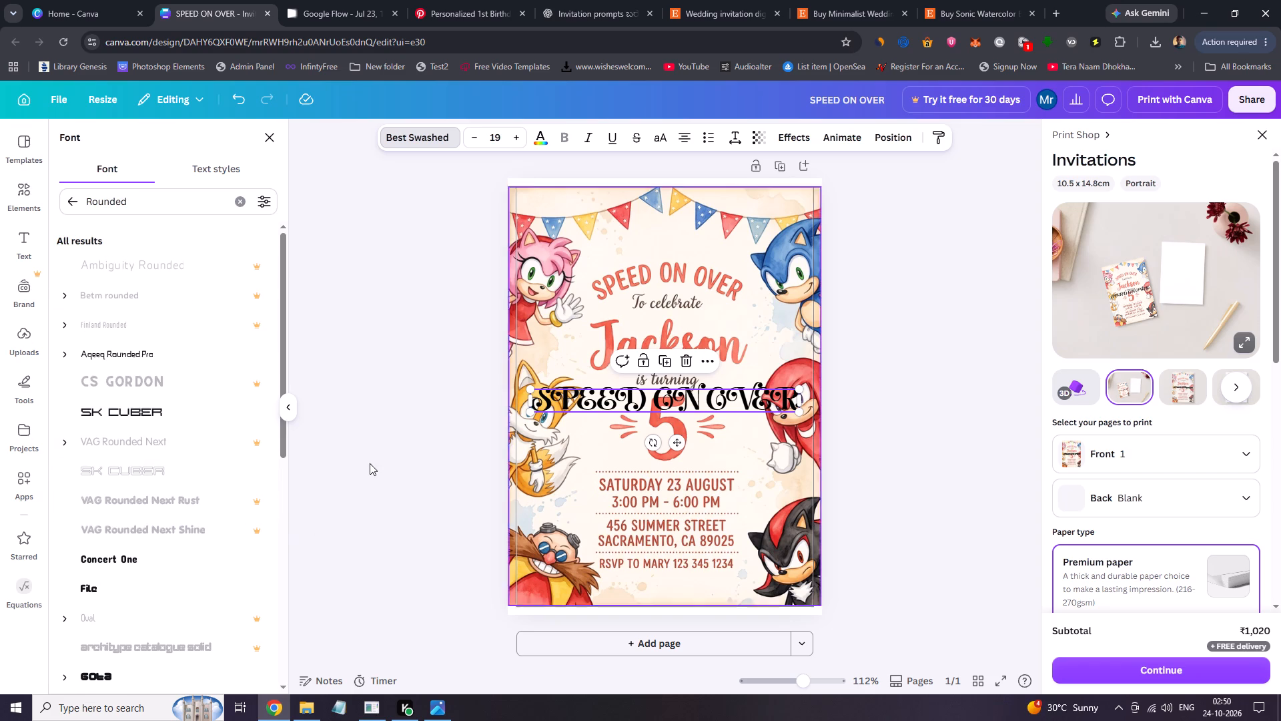
Recolour the SPEED ON OVER text box with the coral red sampled from the arched heading in the background image.
click(542, 135)
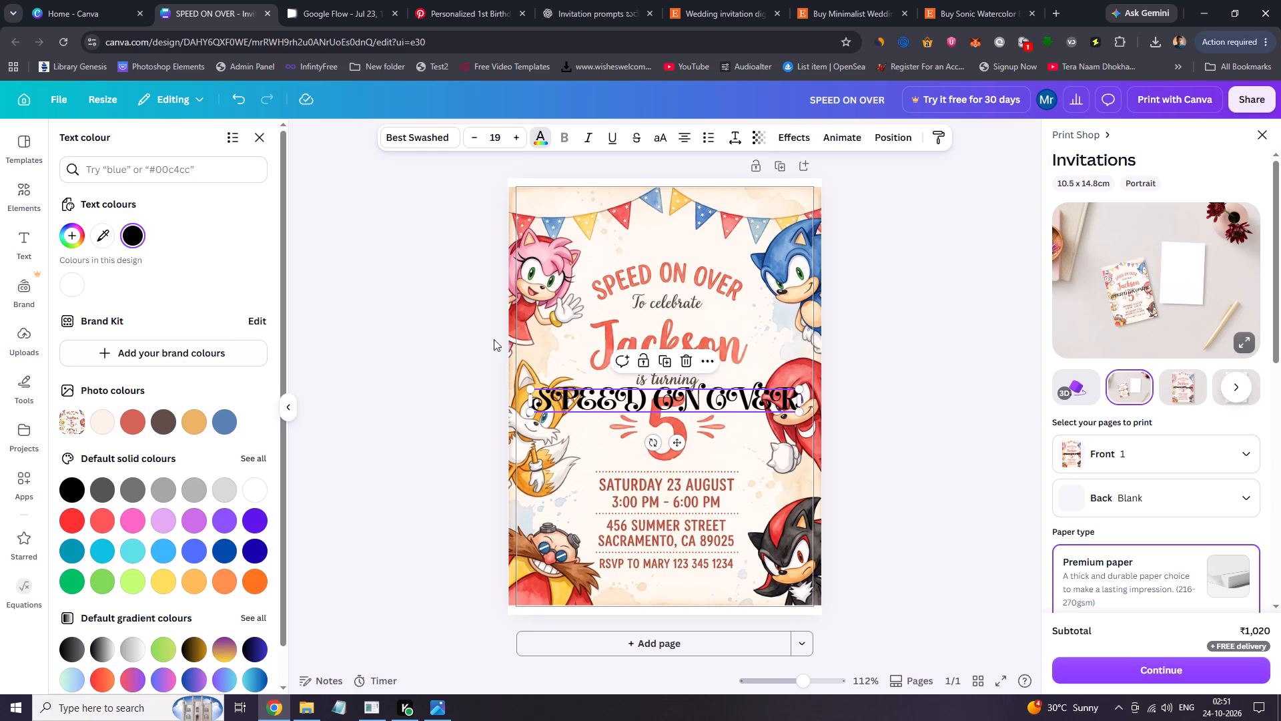
click(544, 134)
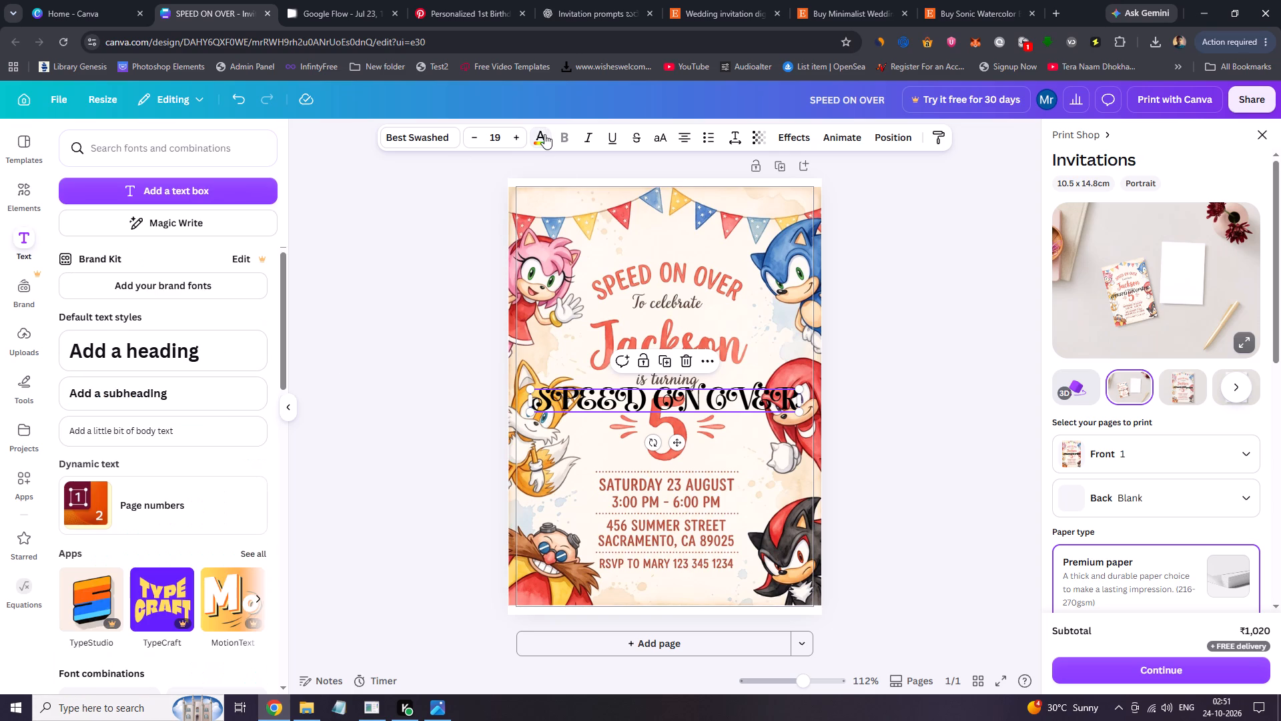
click(540, 140)
click(75, 239)
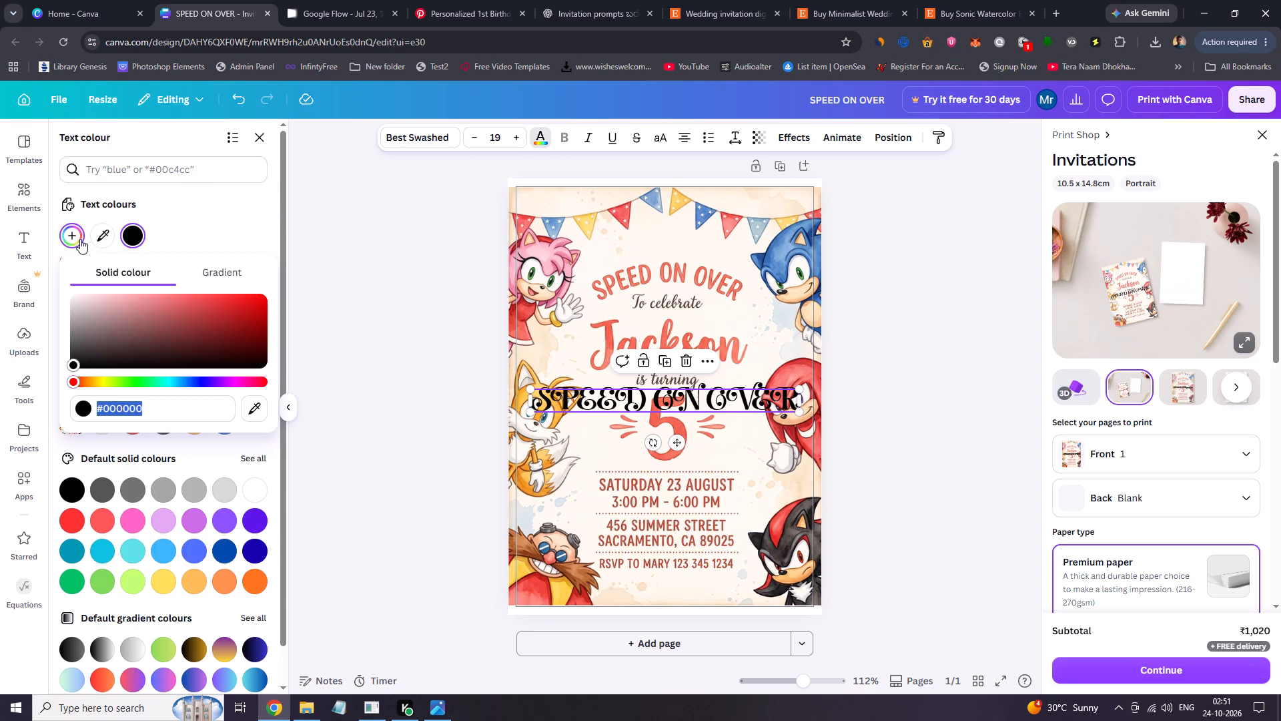
click(106, 238)
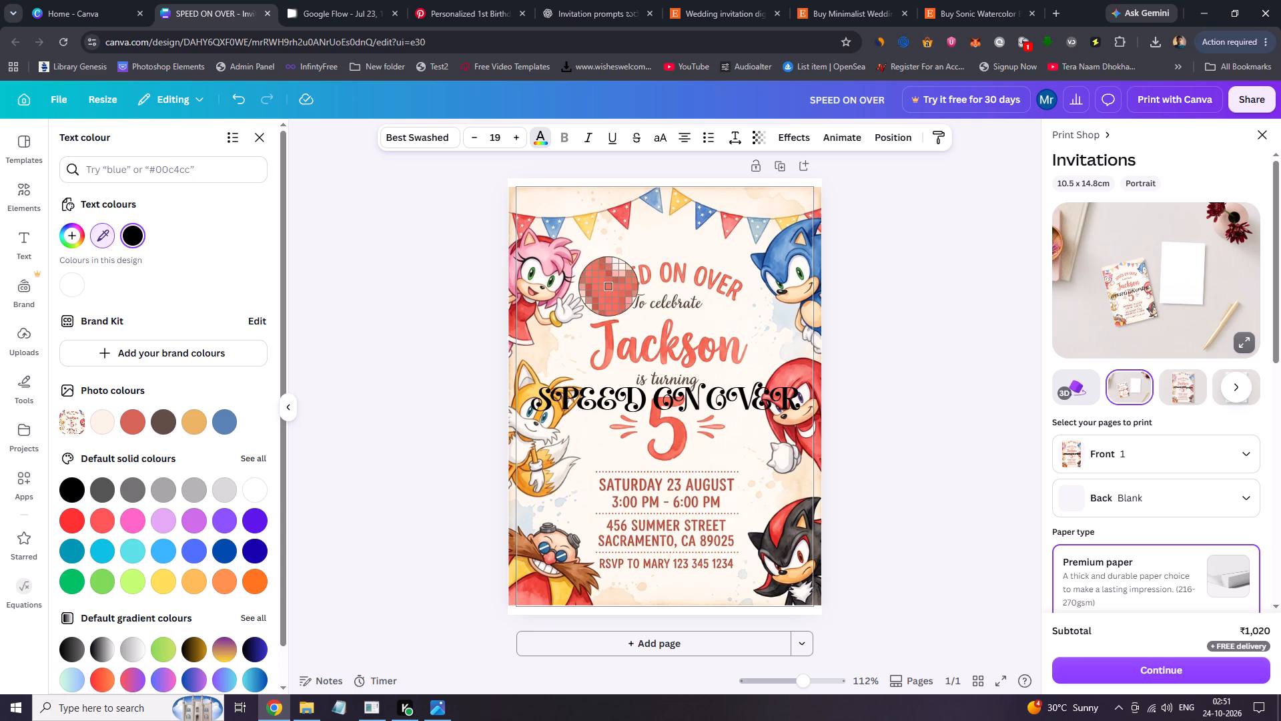
click(608, 286)
Move the SPEED ON OVER text box up to just above the arched heading in the background image.
drag(642, 399, 640, 267)
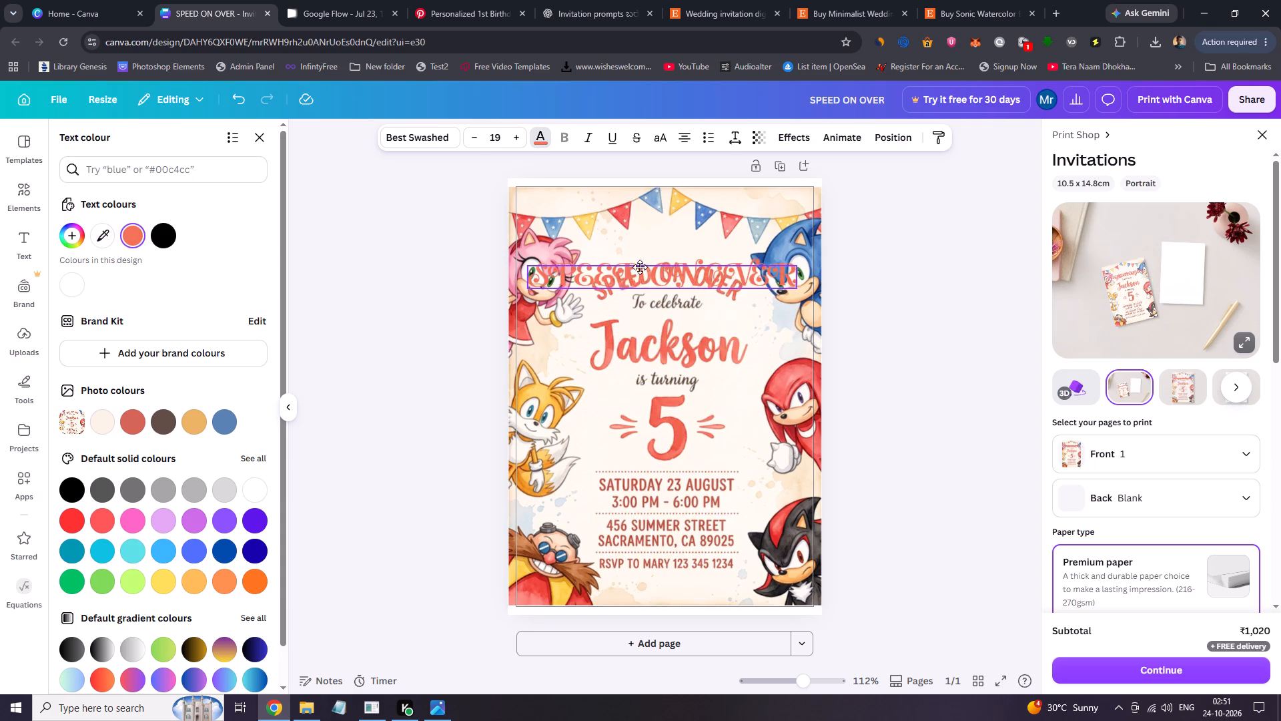
drag(640, 267, 640, 256)
click(640, 256)
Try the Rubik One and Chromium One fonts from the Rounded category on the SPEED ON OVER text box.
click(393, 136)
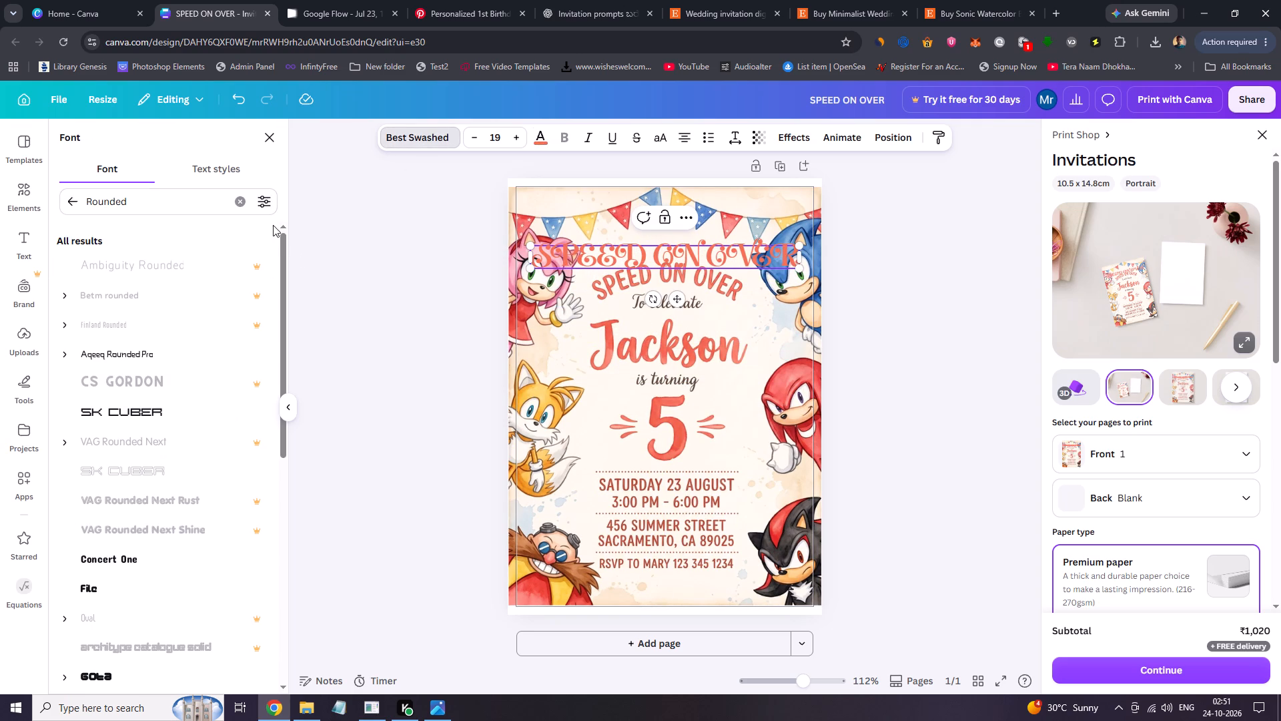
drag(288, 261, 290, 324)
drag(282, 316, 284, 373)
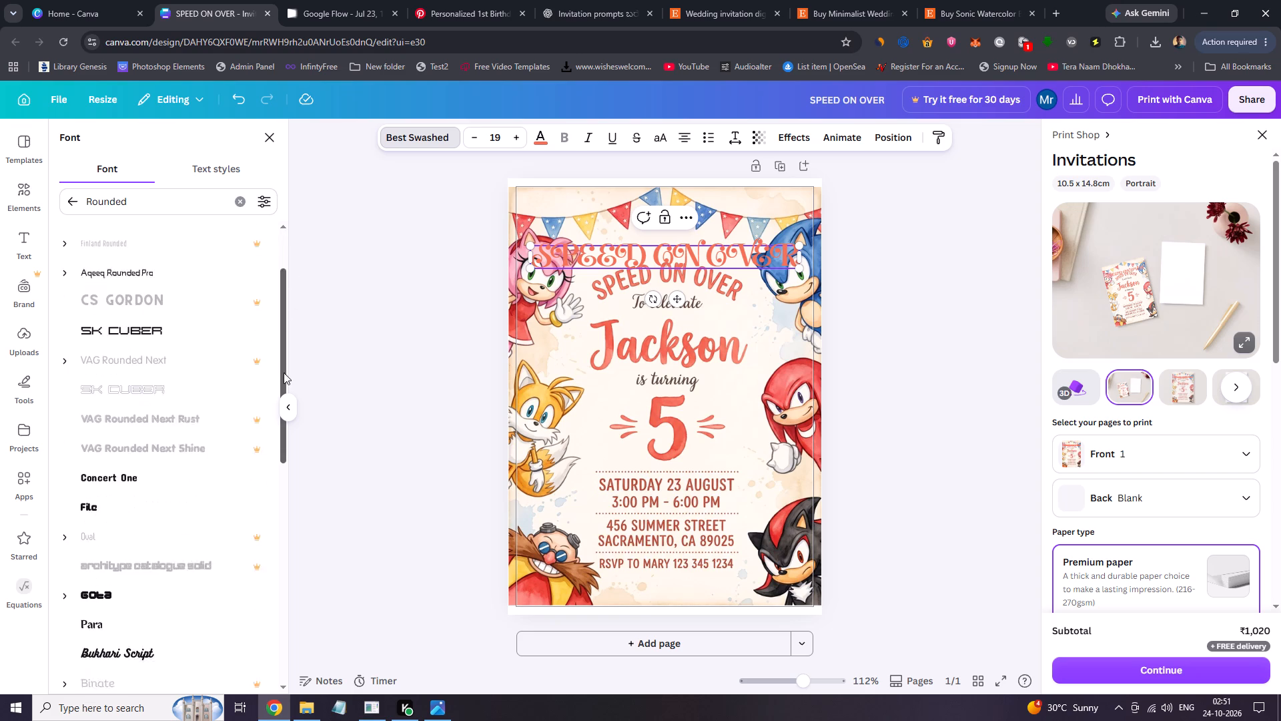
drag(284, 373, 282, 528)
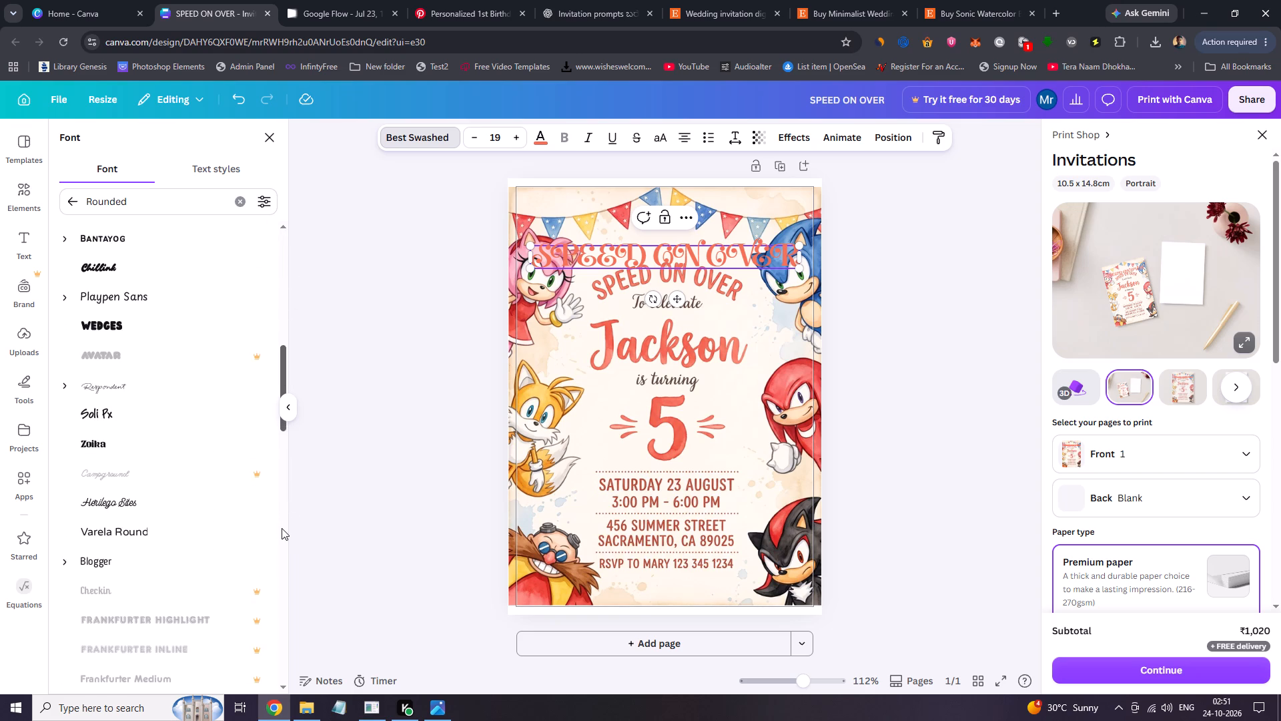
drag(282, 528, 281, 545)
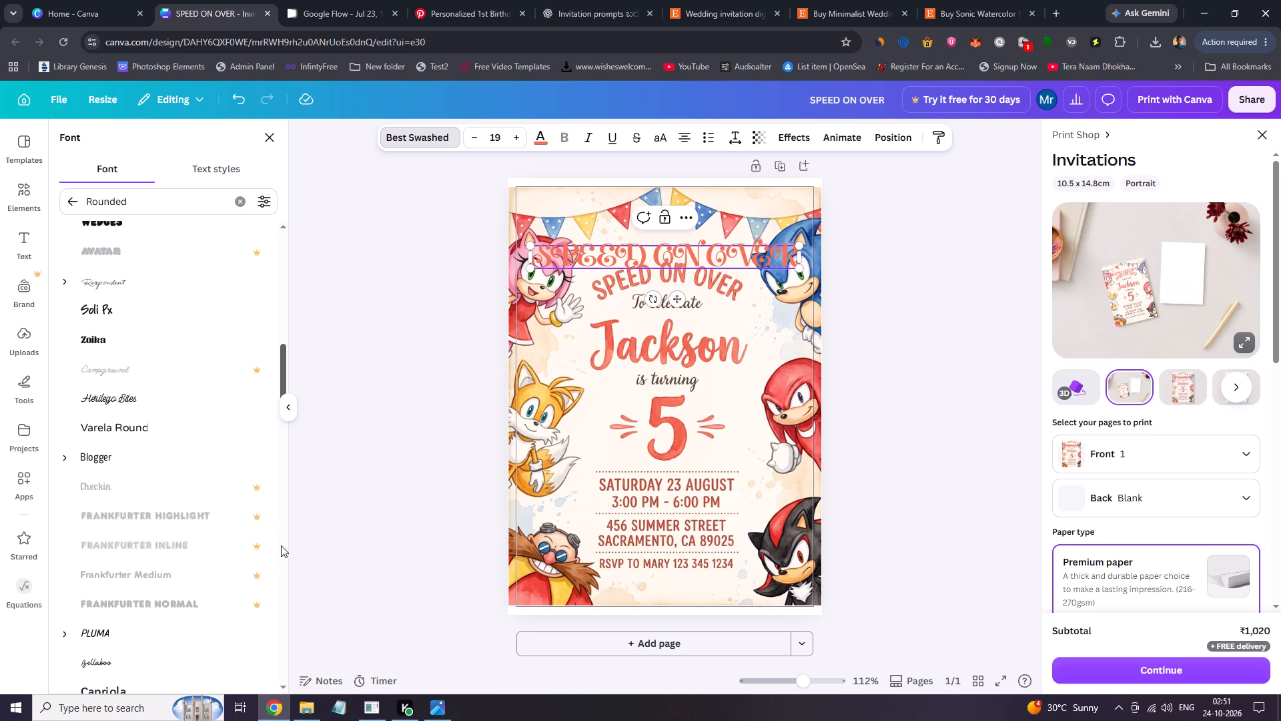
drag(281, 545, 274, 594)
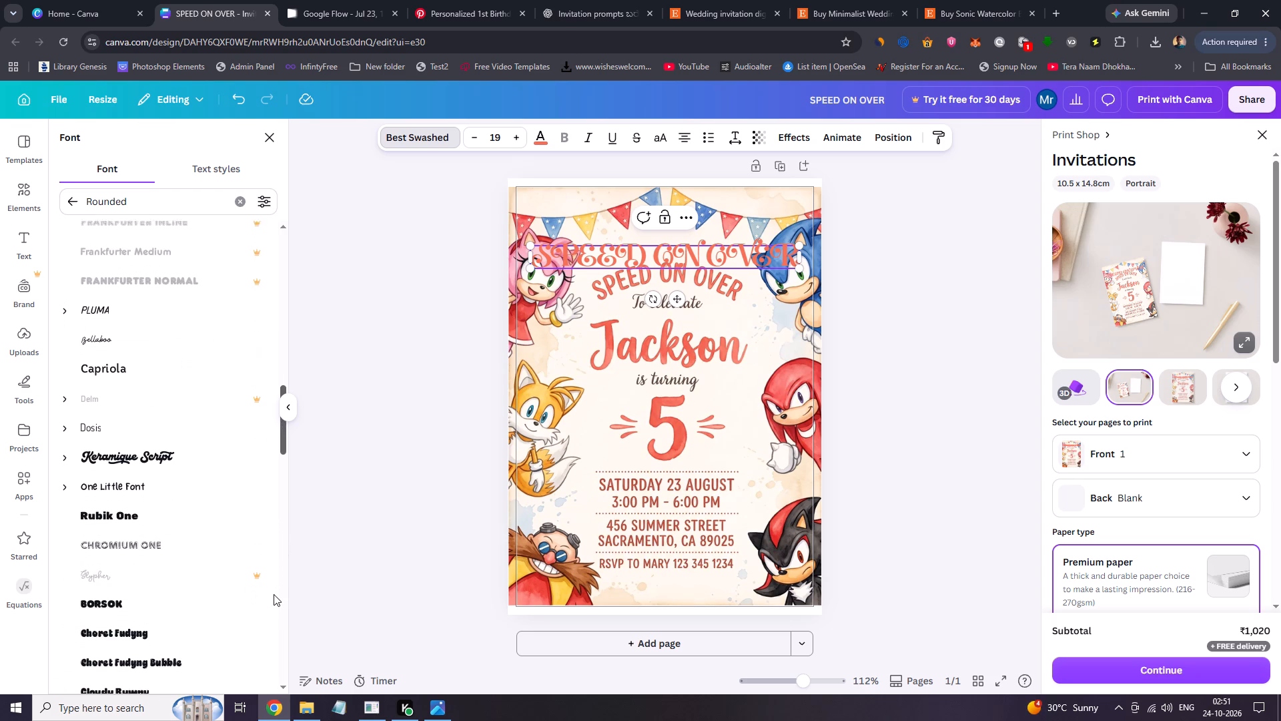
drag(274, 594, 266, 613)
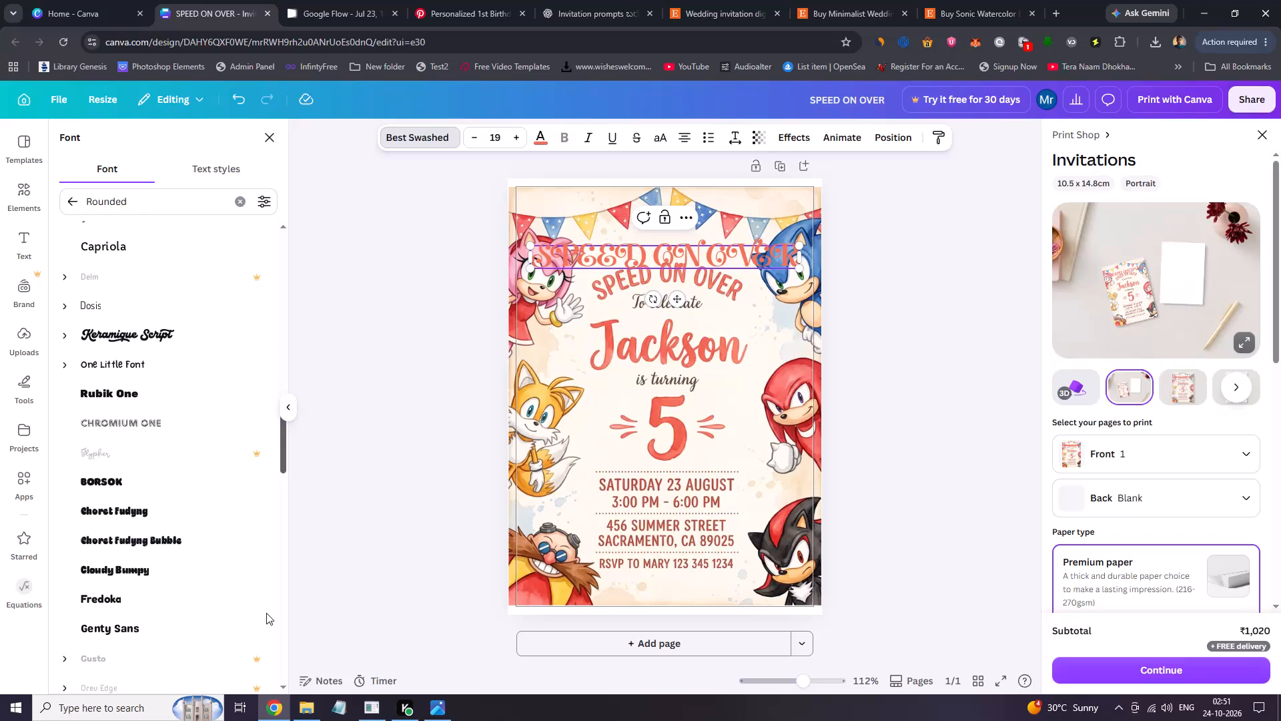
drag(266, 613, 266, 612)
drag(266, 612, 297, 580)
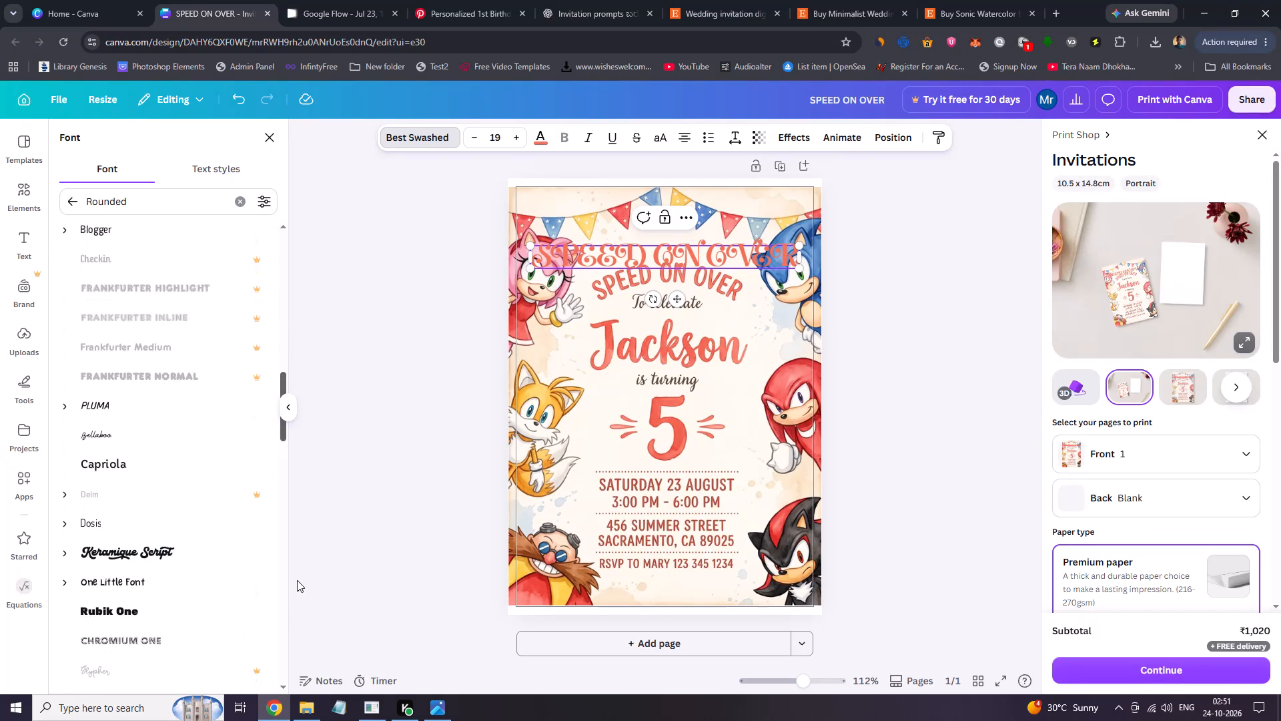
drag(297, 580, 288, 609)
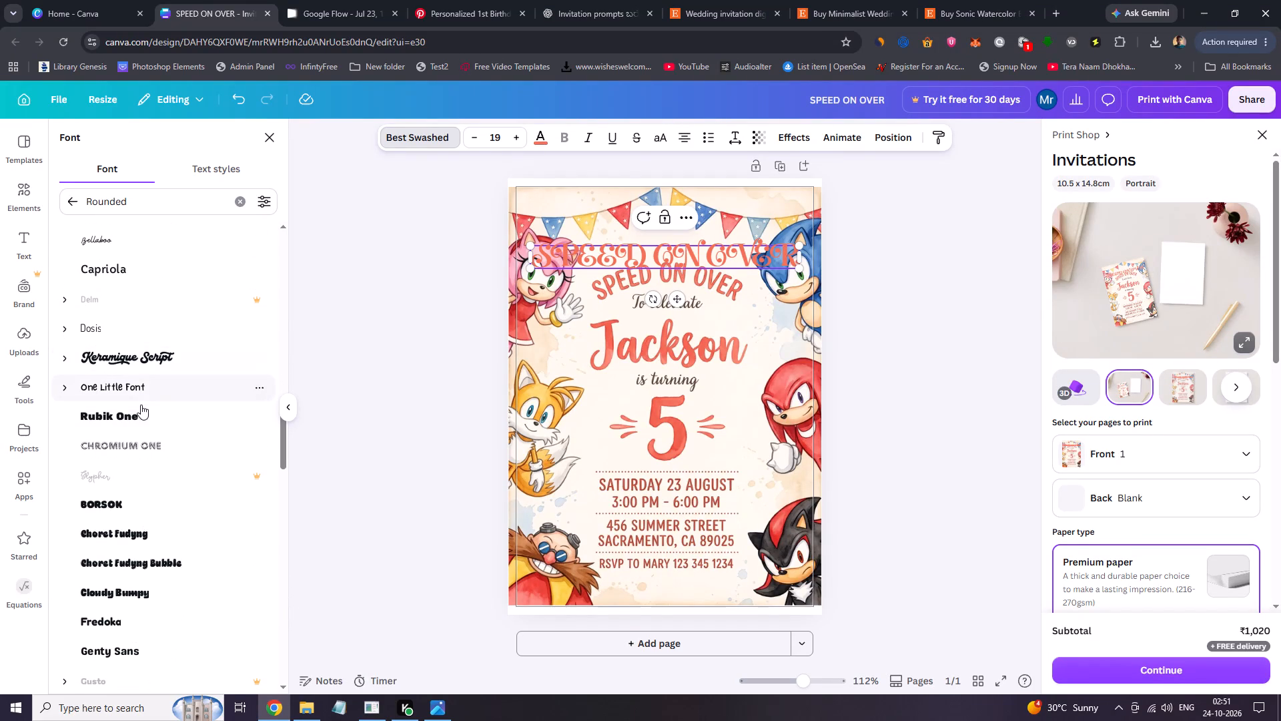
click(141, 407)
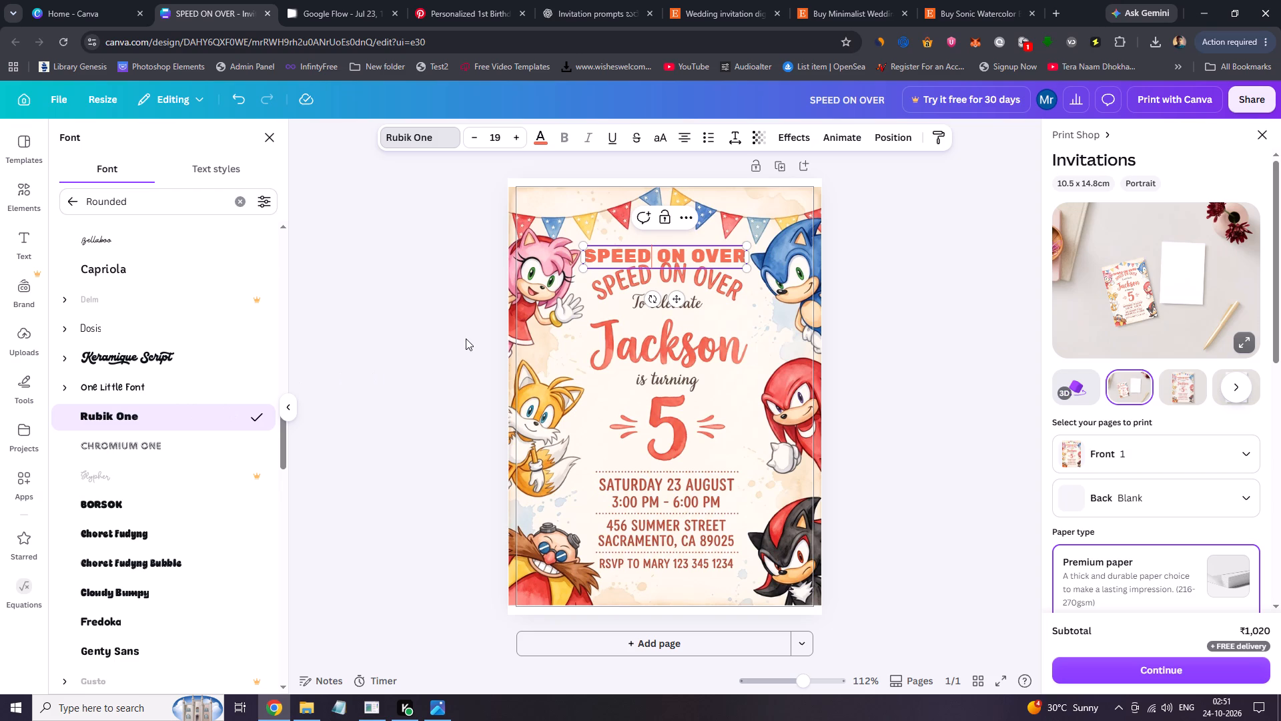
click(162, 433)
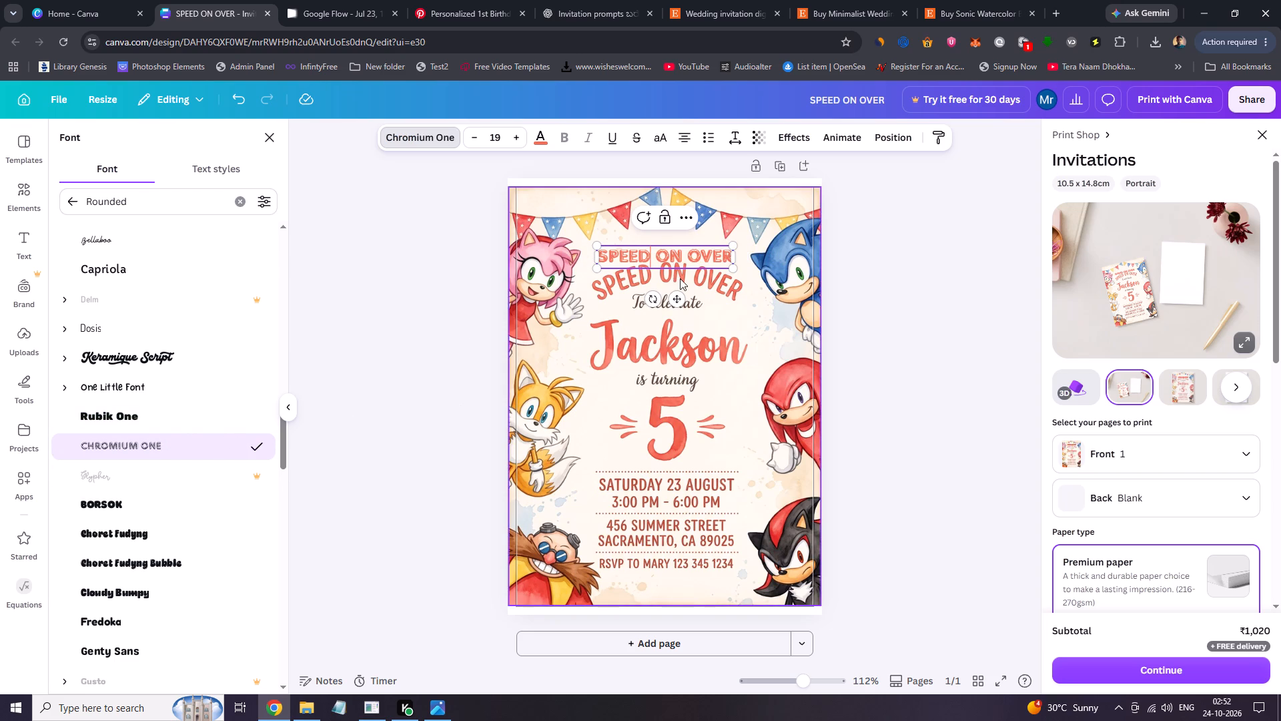
Set the SPEED ON OVER text box's font size to 23.
triple_click(517, 139)
click(516, 139)
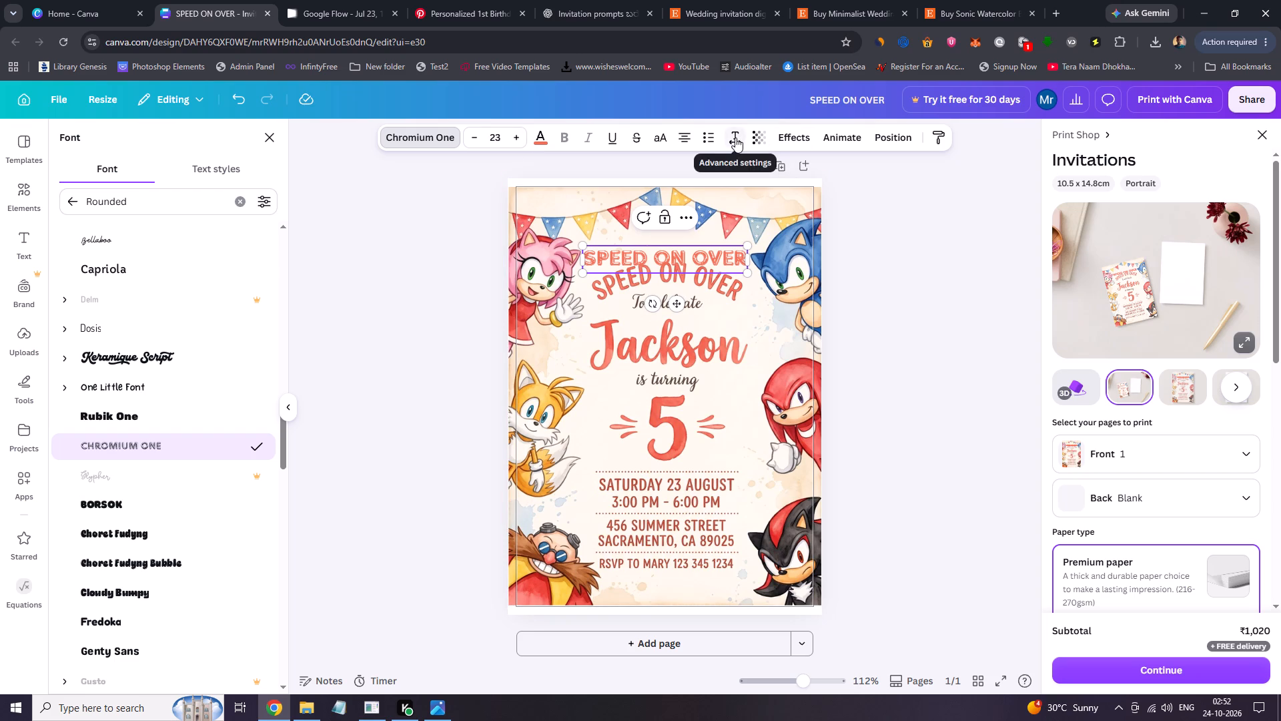
Apply the Curve effect with a value of 38 to the SPEED ON OVER text and align it over the arched heading.
click(776, 137)
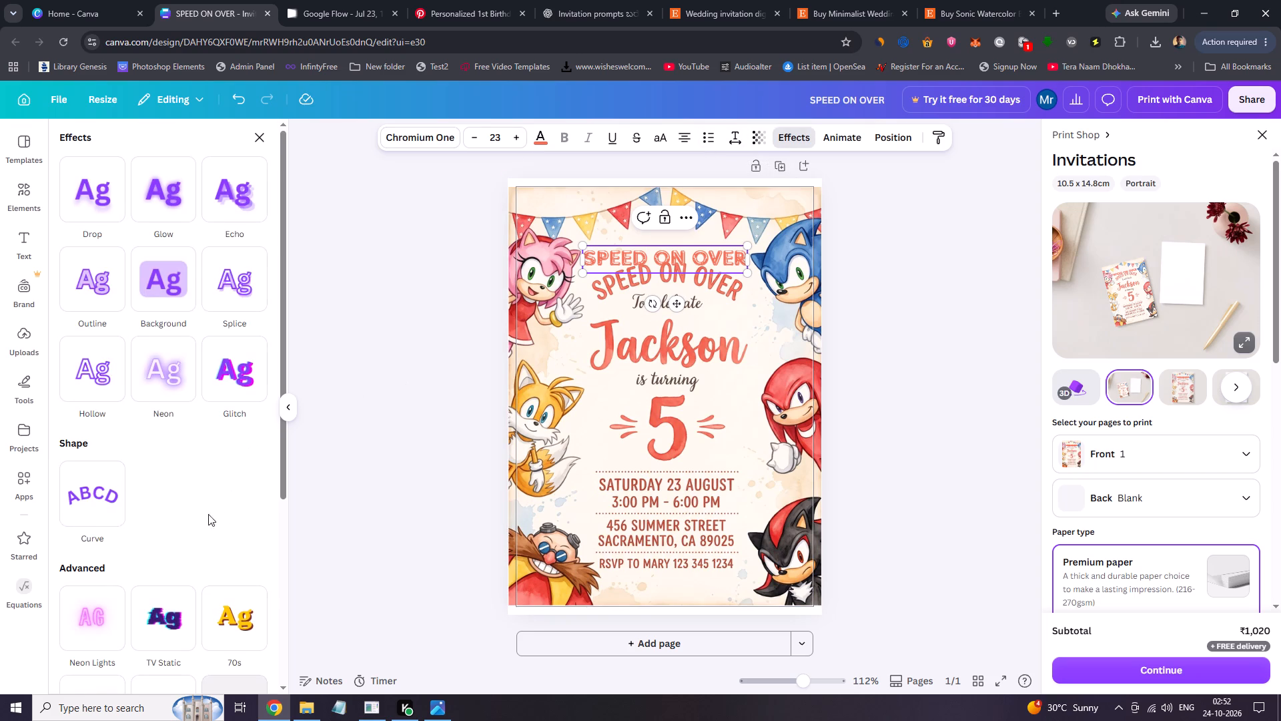
click(100, 516)
drag(693, 292, 696, 294)
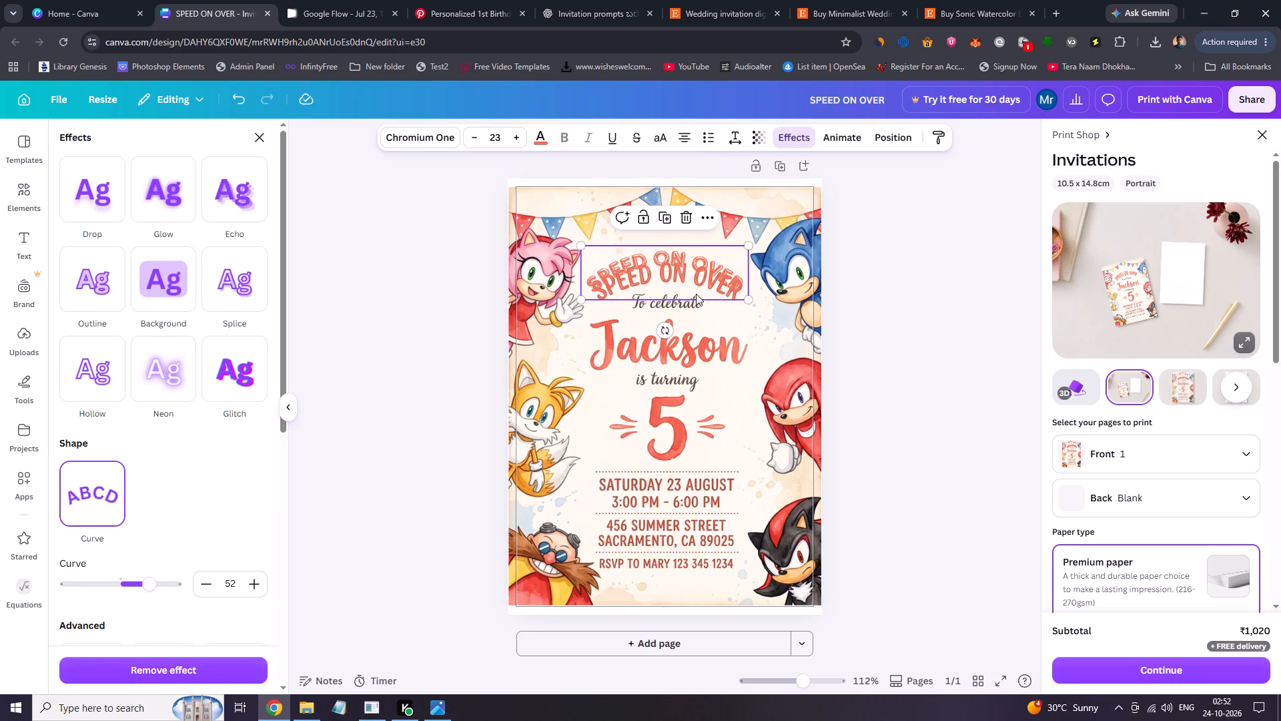
drag(696, 294, 697, 302)
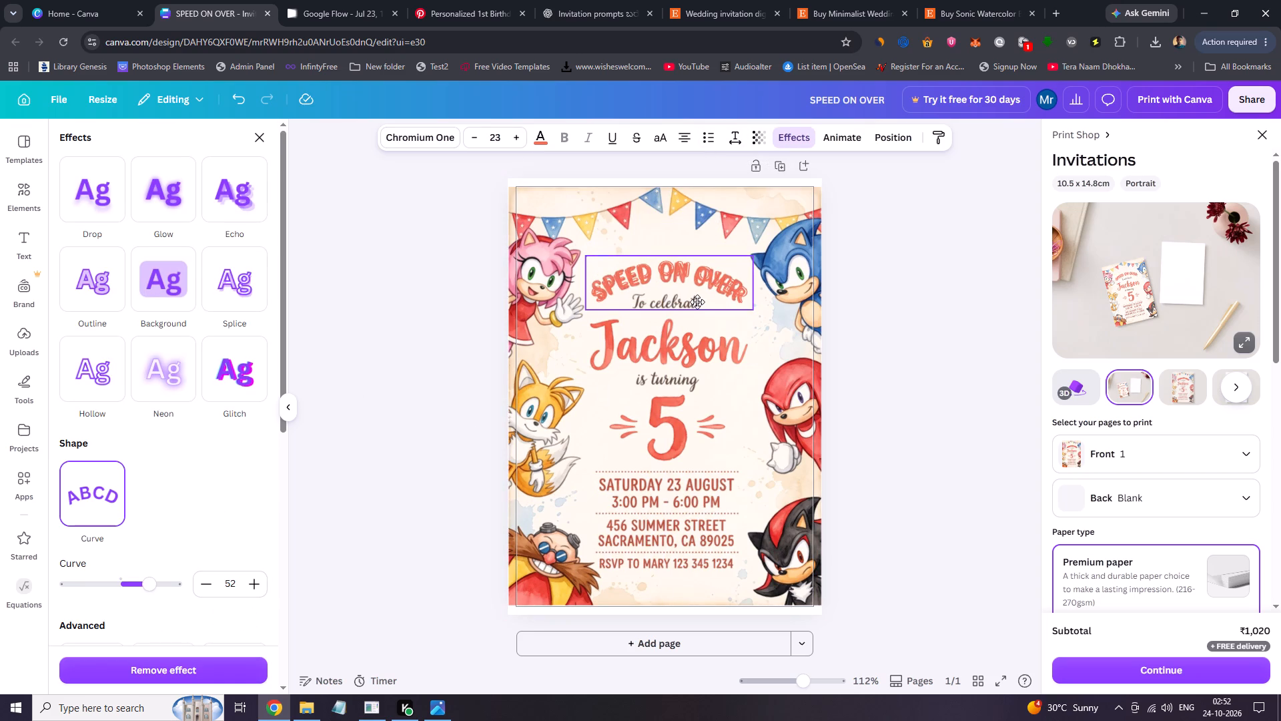
drag(697, 302, 697, 301)
click(145, 587)
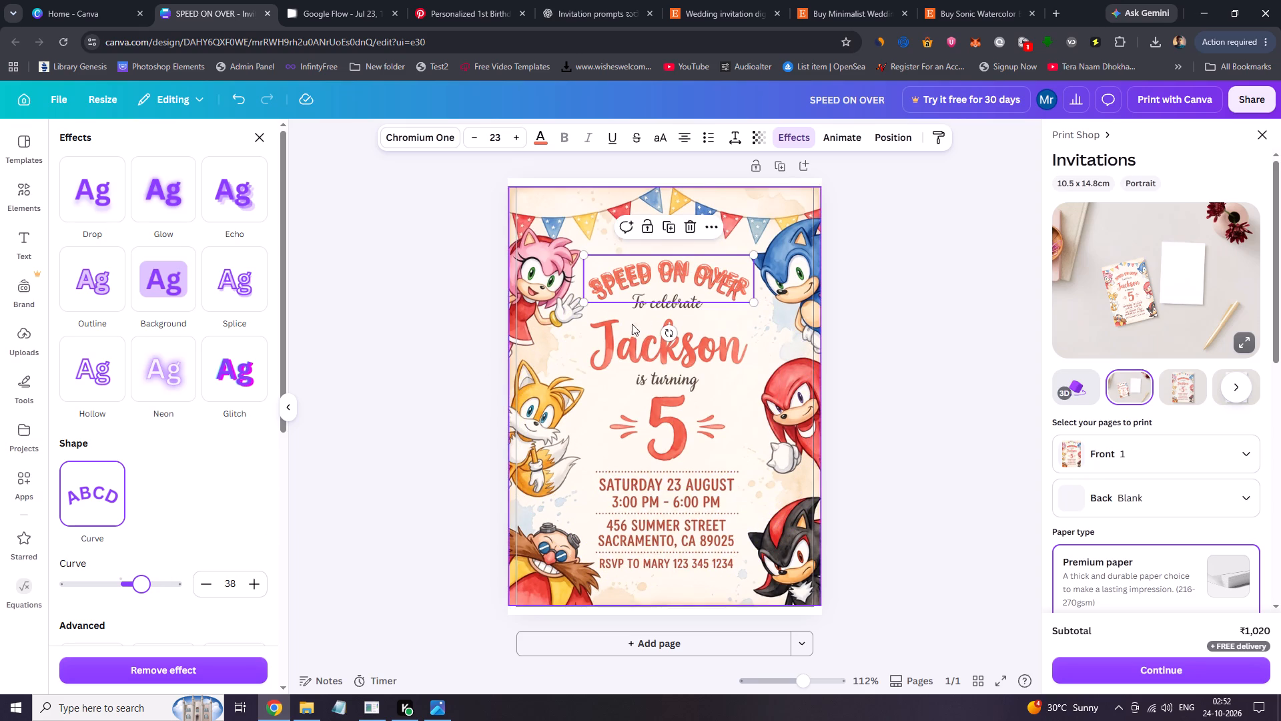
click(673, 290)
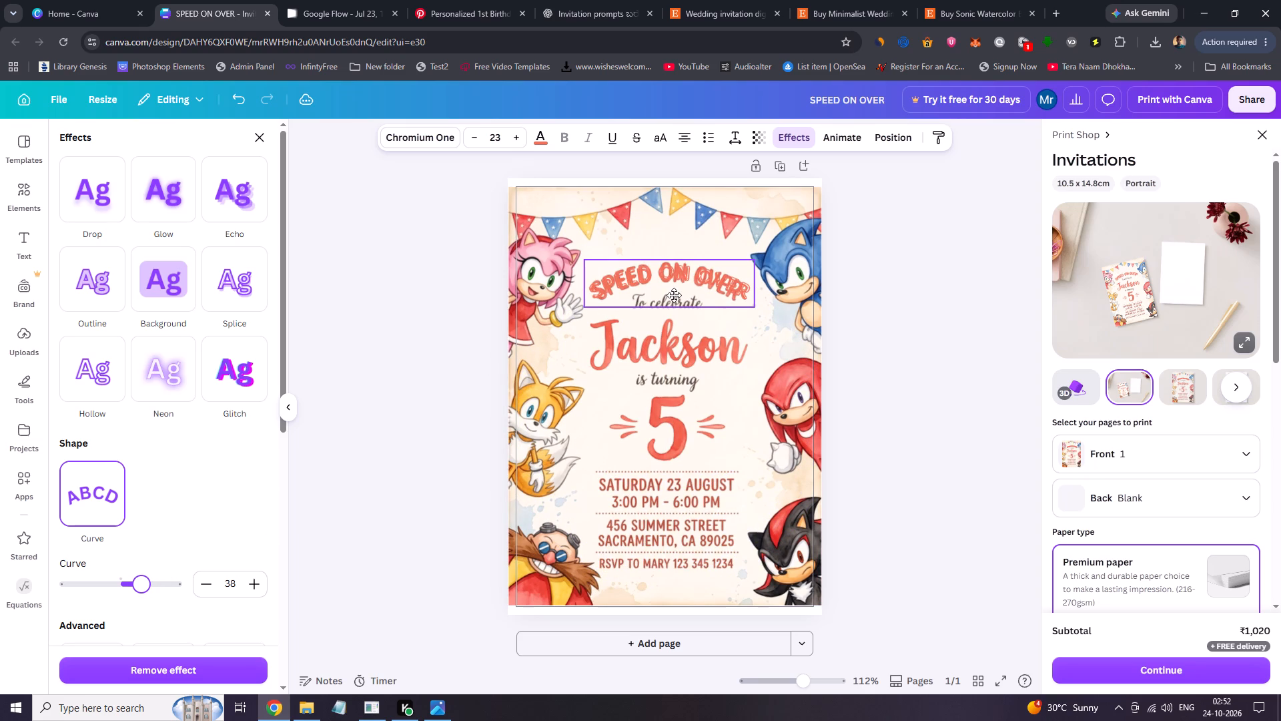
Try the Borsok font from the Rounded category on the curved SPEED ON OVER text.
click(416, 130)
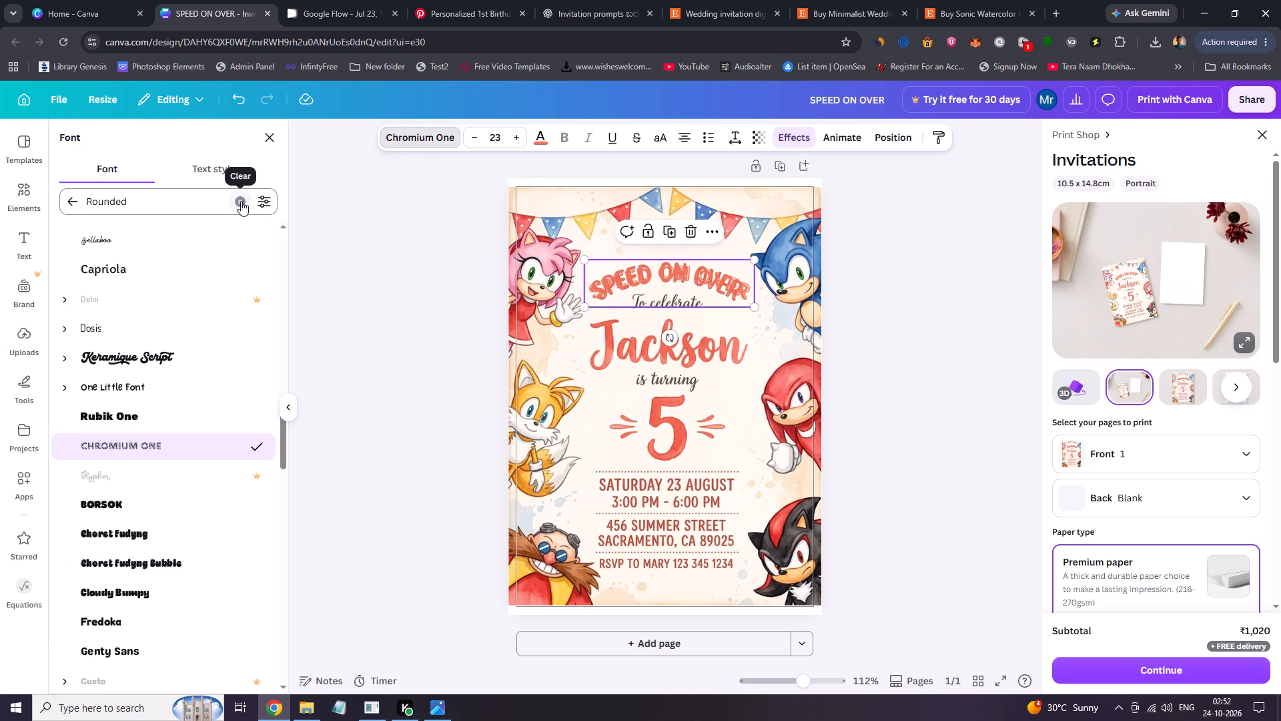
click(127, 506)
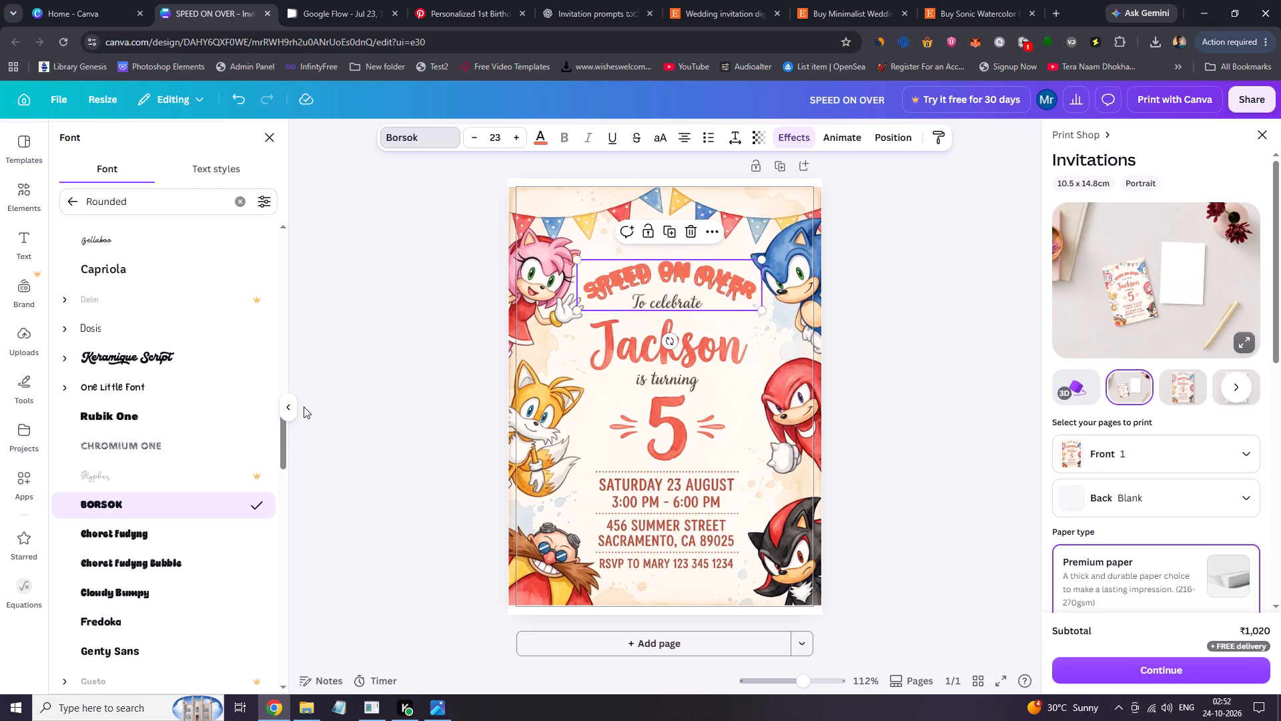
Apply the Genty Sans font from the Rounded category to the curved SPEED ON OVER text.
drag(280, 435, 284, 462)
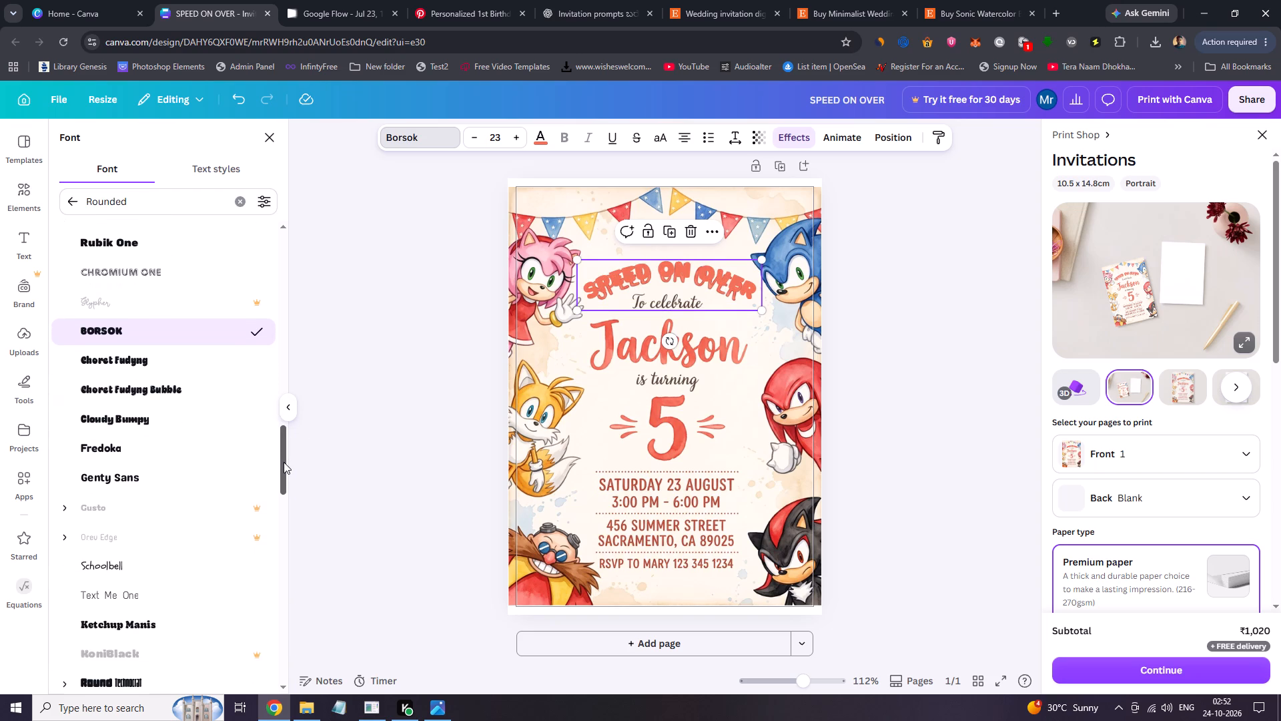
drag(284, 462, 283, 481)
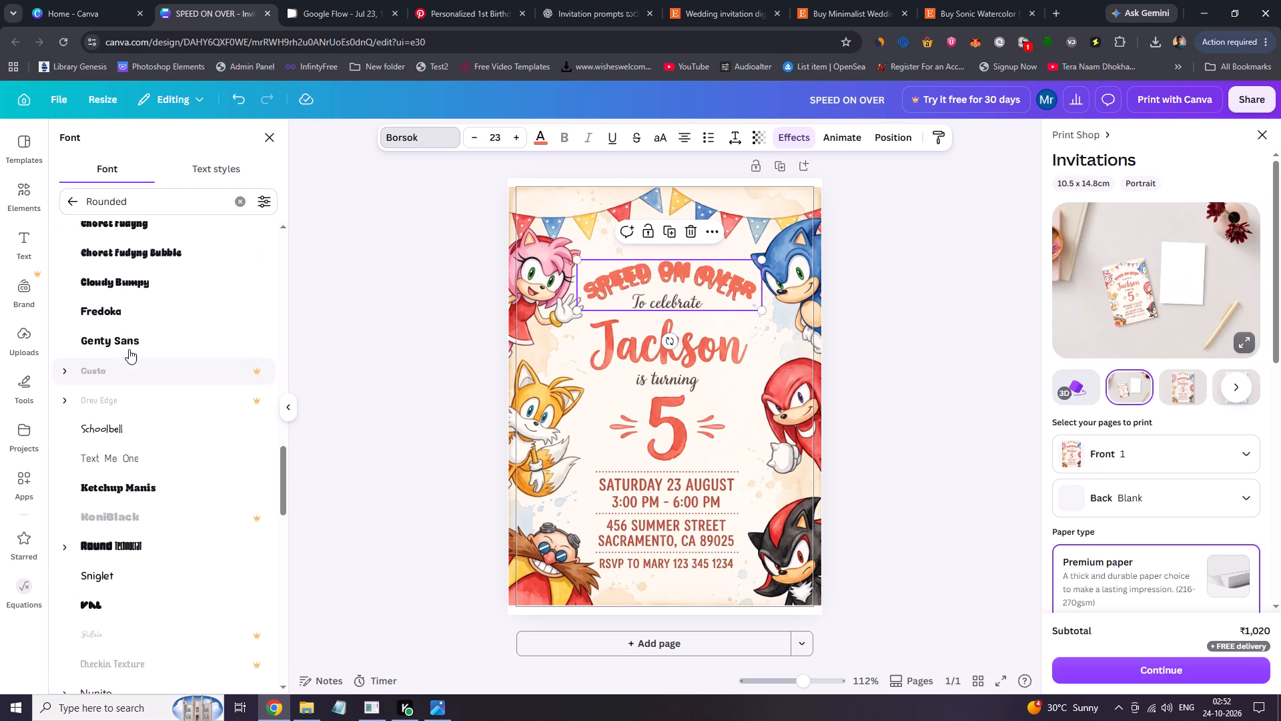
click(125, 341)
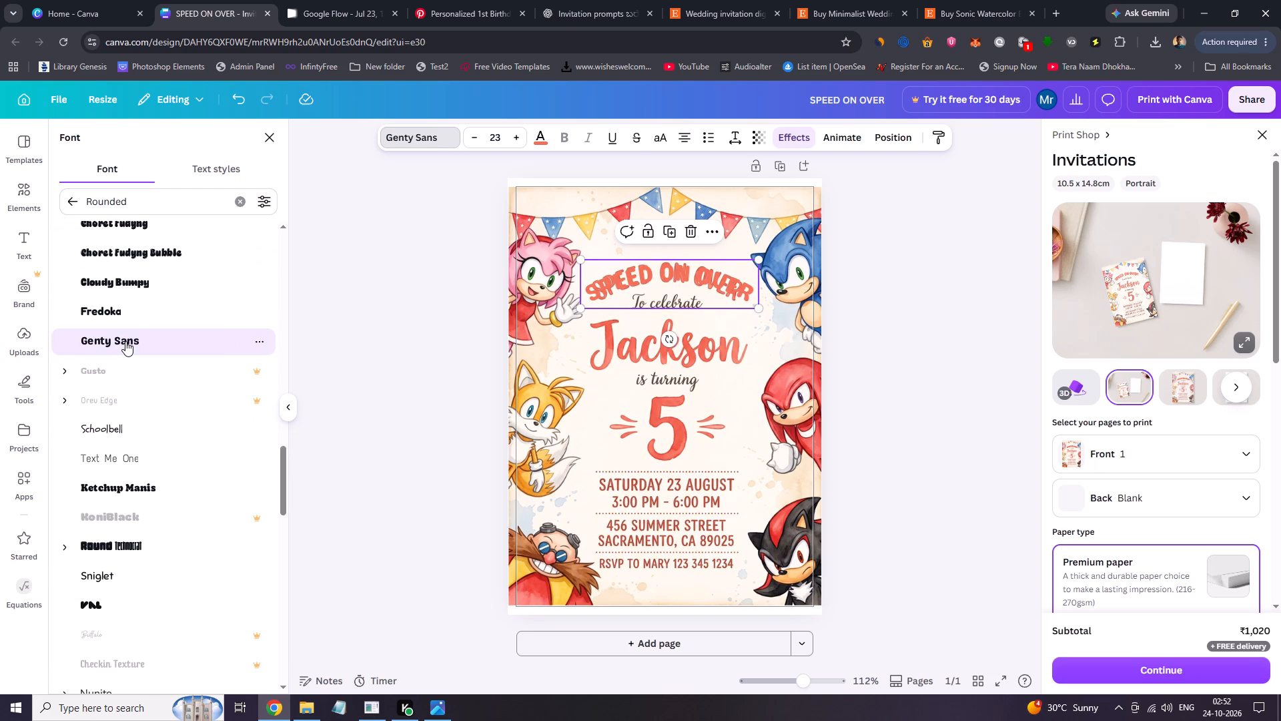
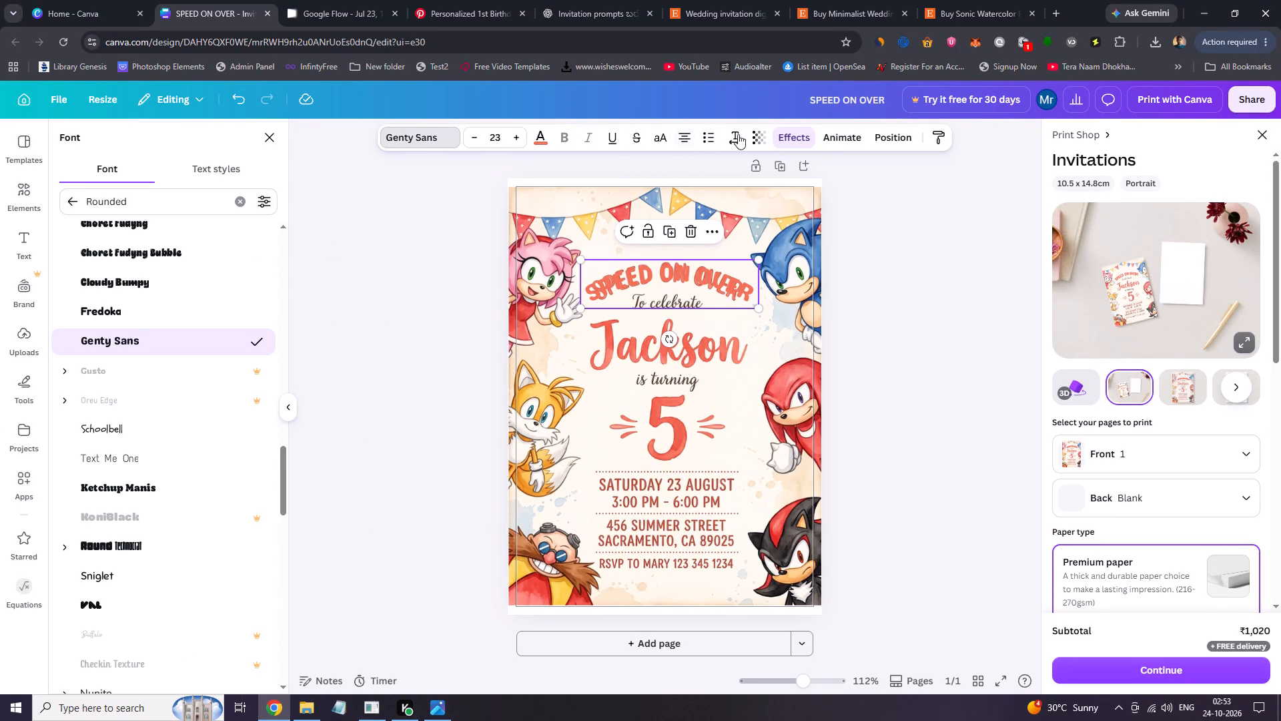
Apply the Outline effect to the curved SPEED ON OVER text.
click(803, 136)
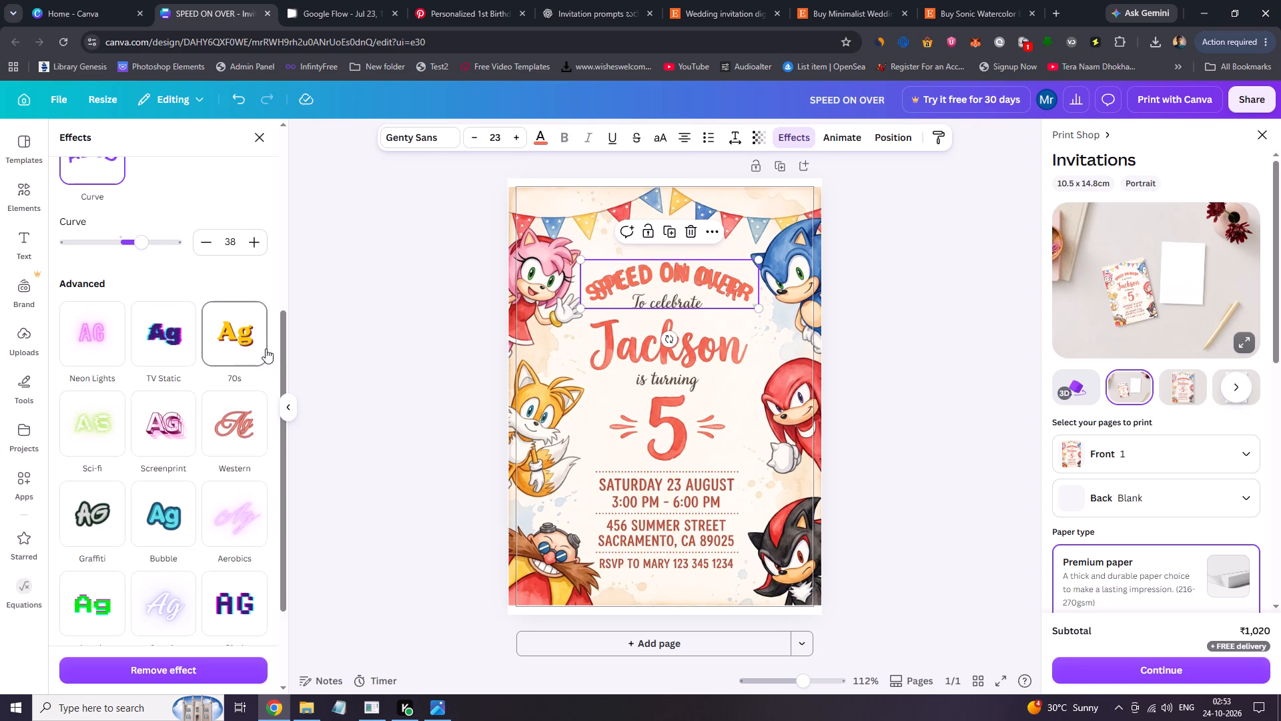
drag(279, 355, 324, 145)
click(115, 267)
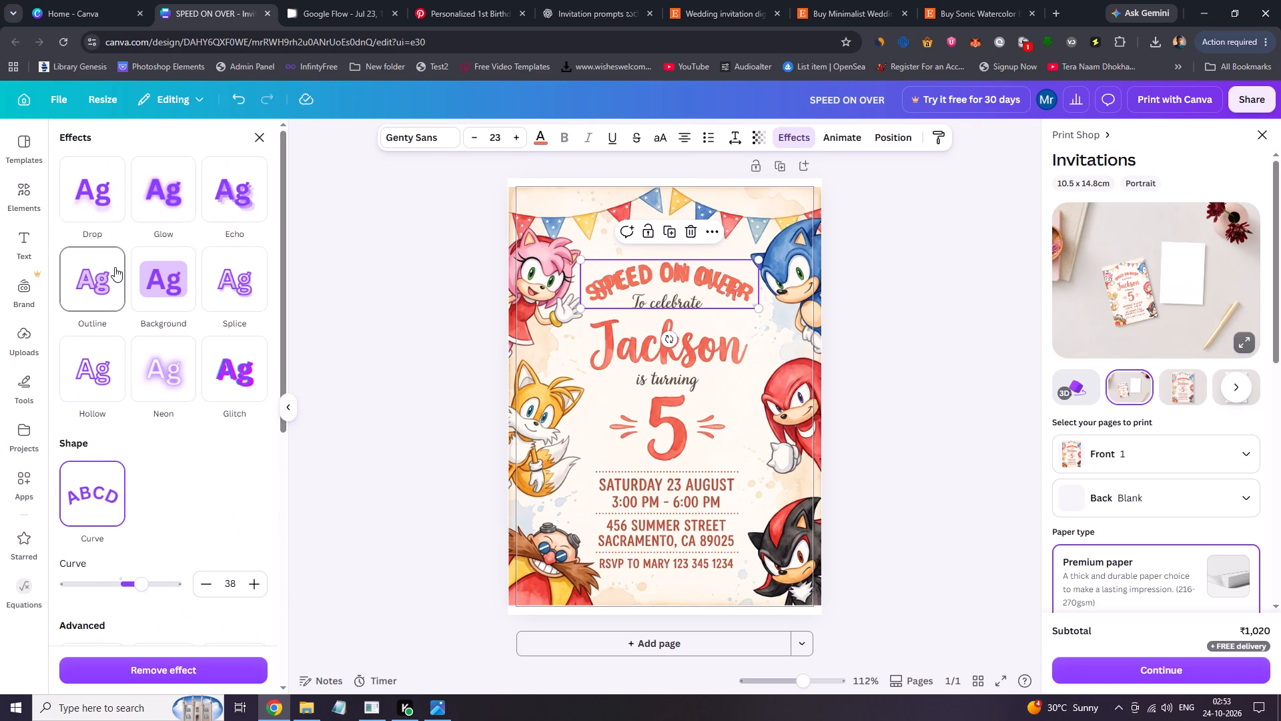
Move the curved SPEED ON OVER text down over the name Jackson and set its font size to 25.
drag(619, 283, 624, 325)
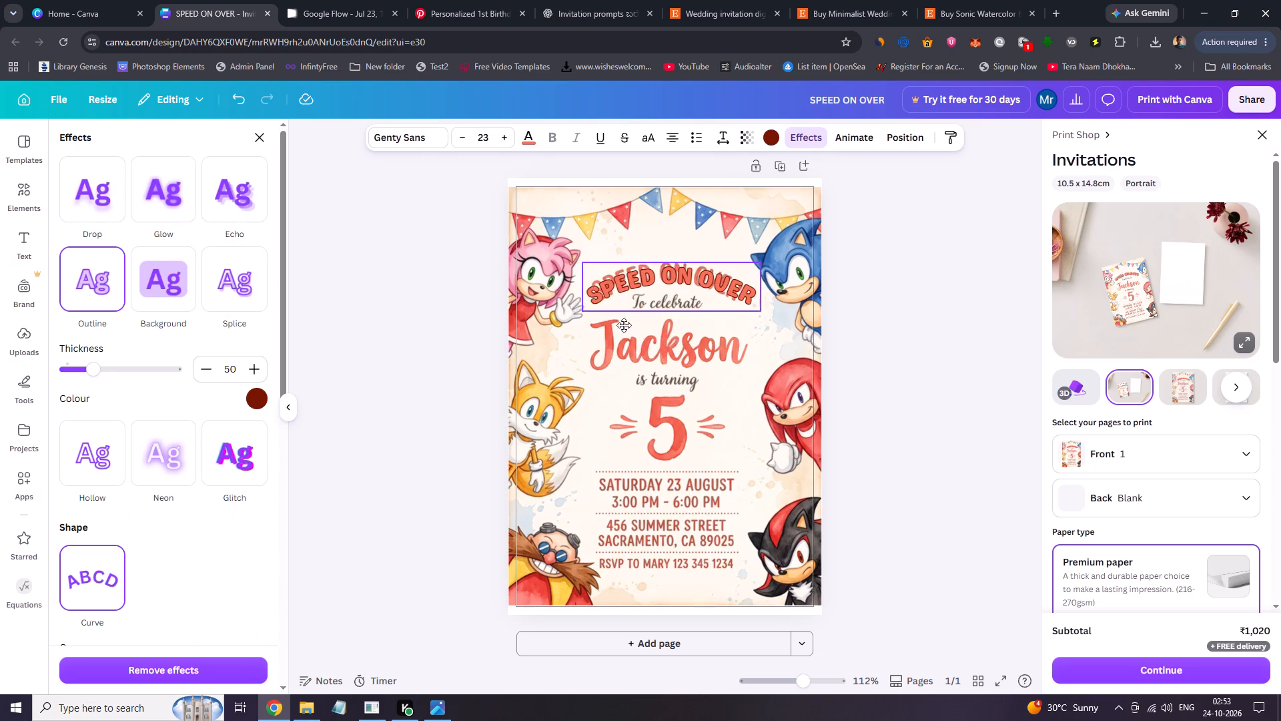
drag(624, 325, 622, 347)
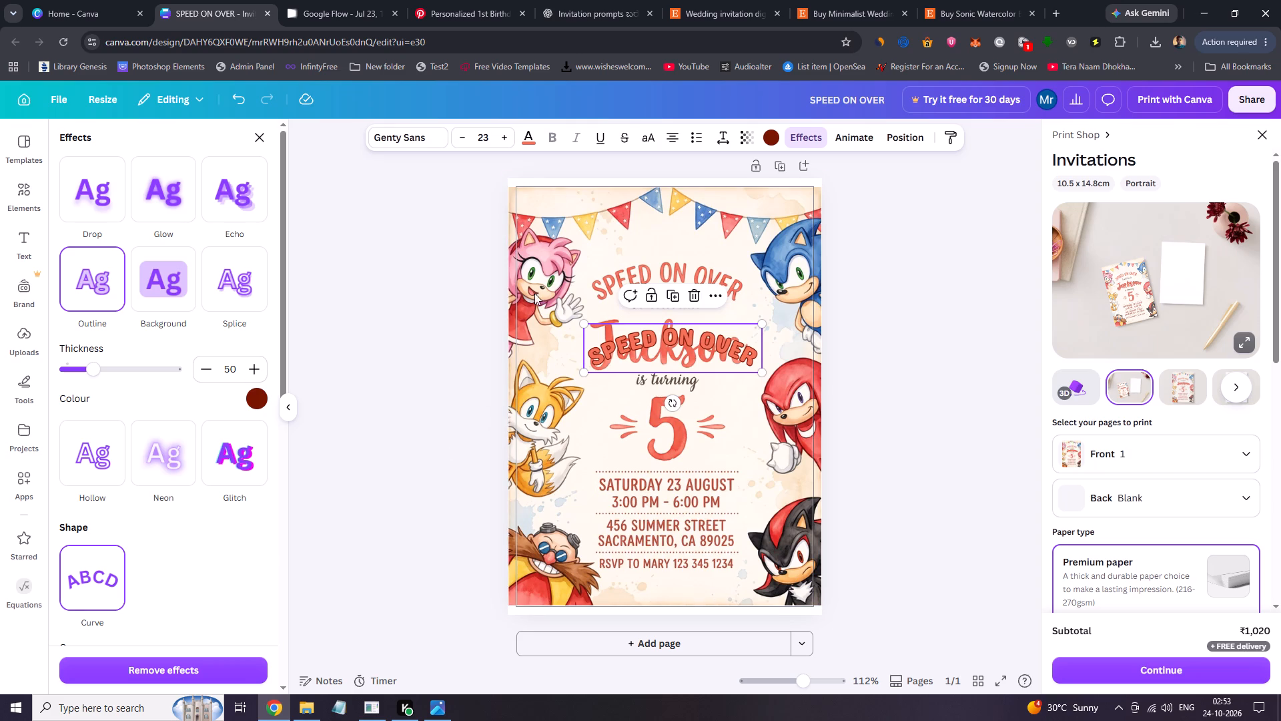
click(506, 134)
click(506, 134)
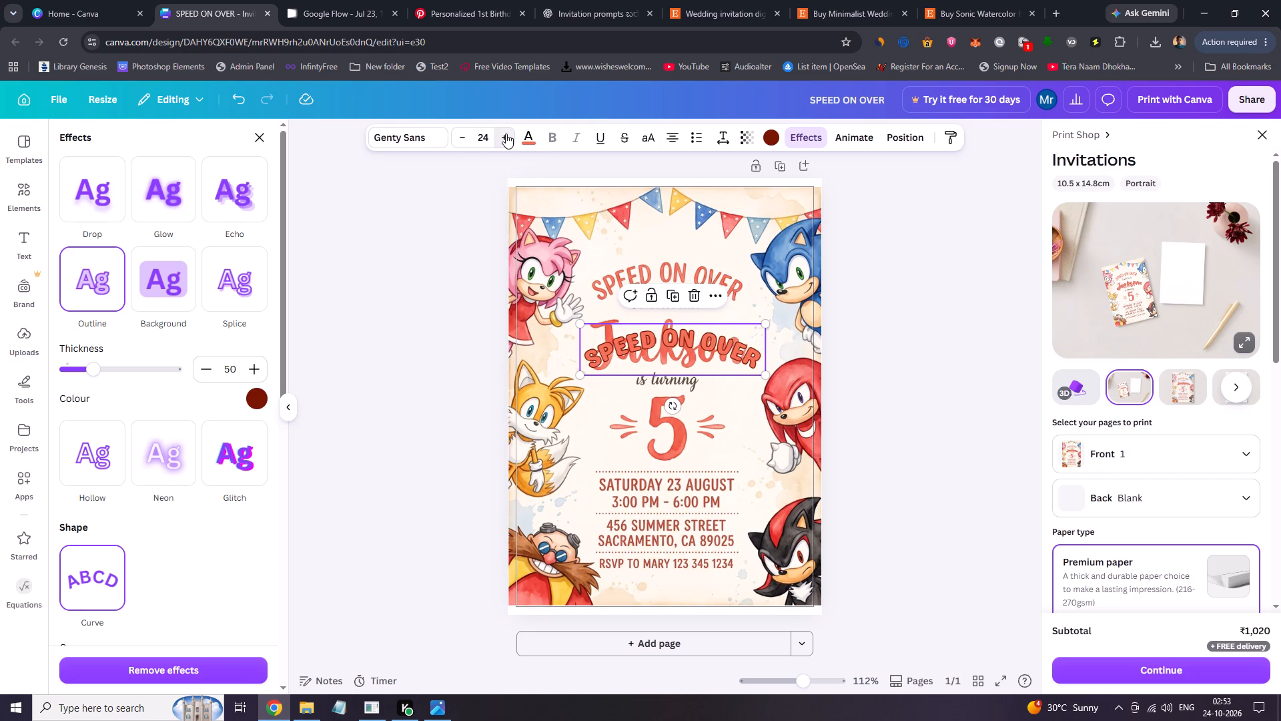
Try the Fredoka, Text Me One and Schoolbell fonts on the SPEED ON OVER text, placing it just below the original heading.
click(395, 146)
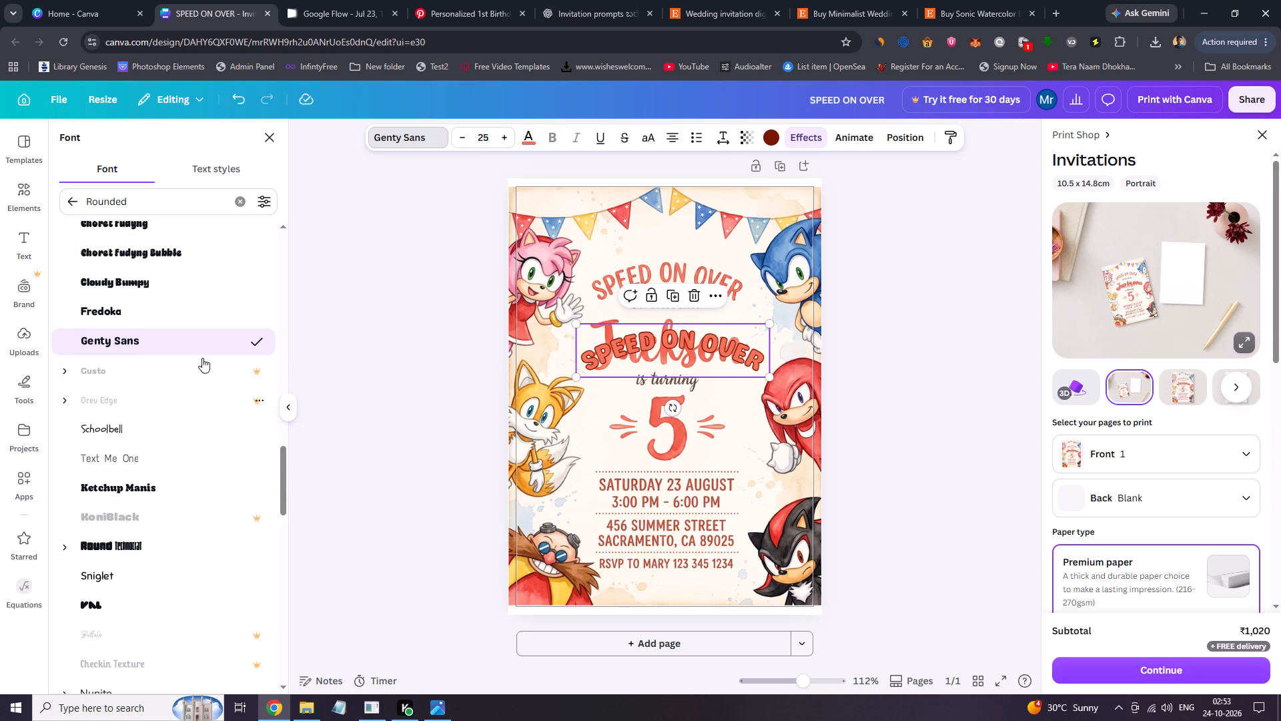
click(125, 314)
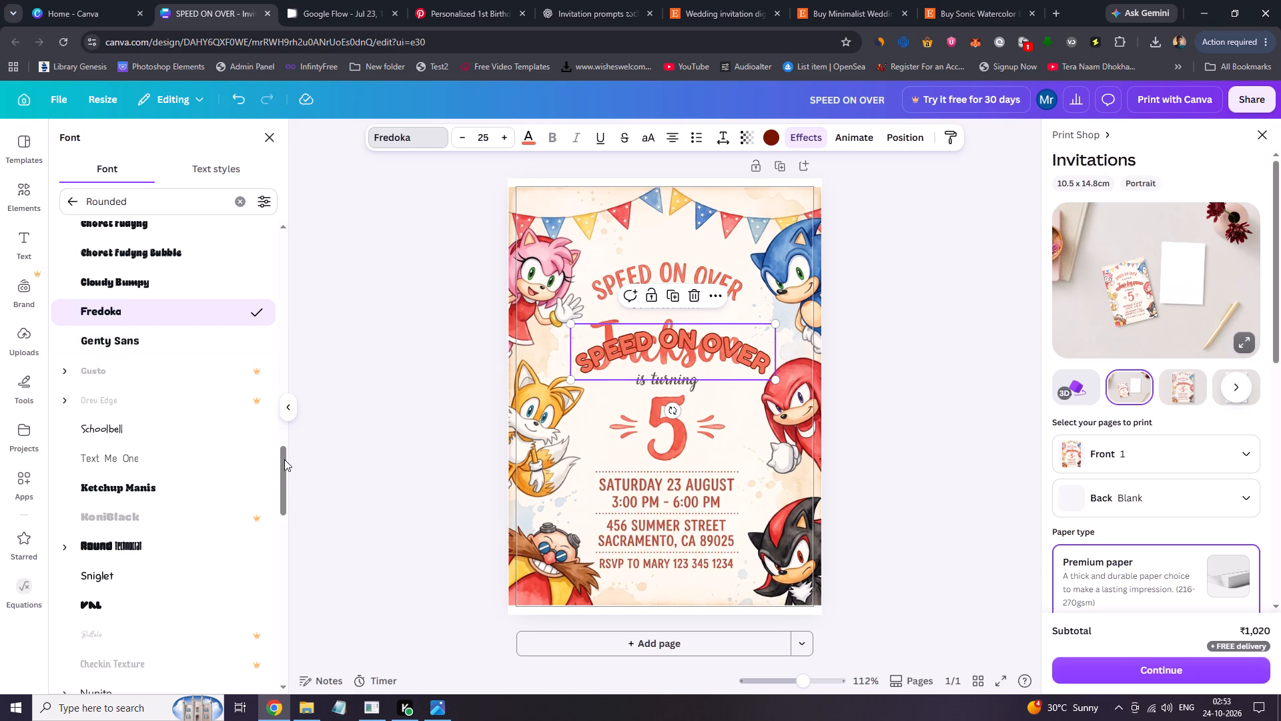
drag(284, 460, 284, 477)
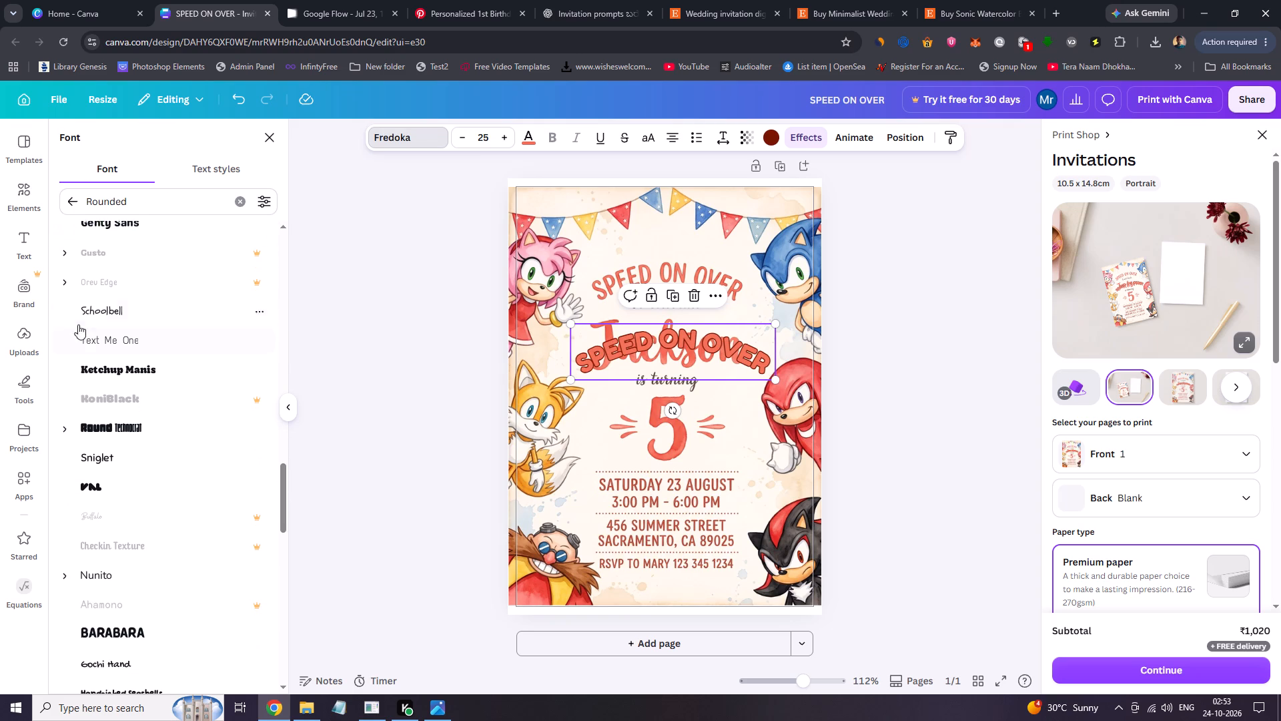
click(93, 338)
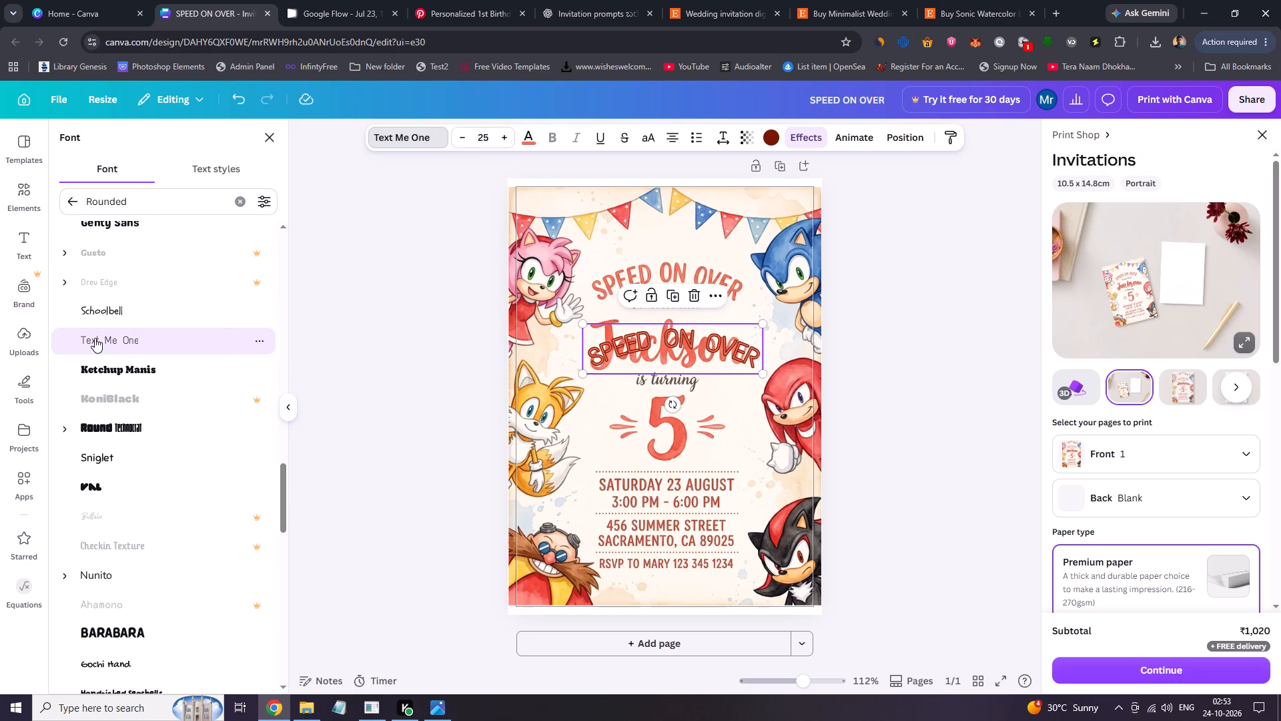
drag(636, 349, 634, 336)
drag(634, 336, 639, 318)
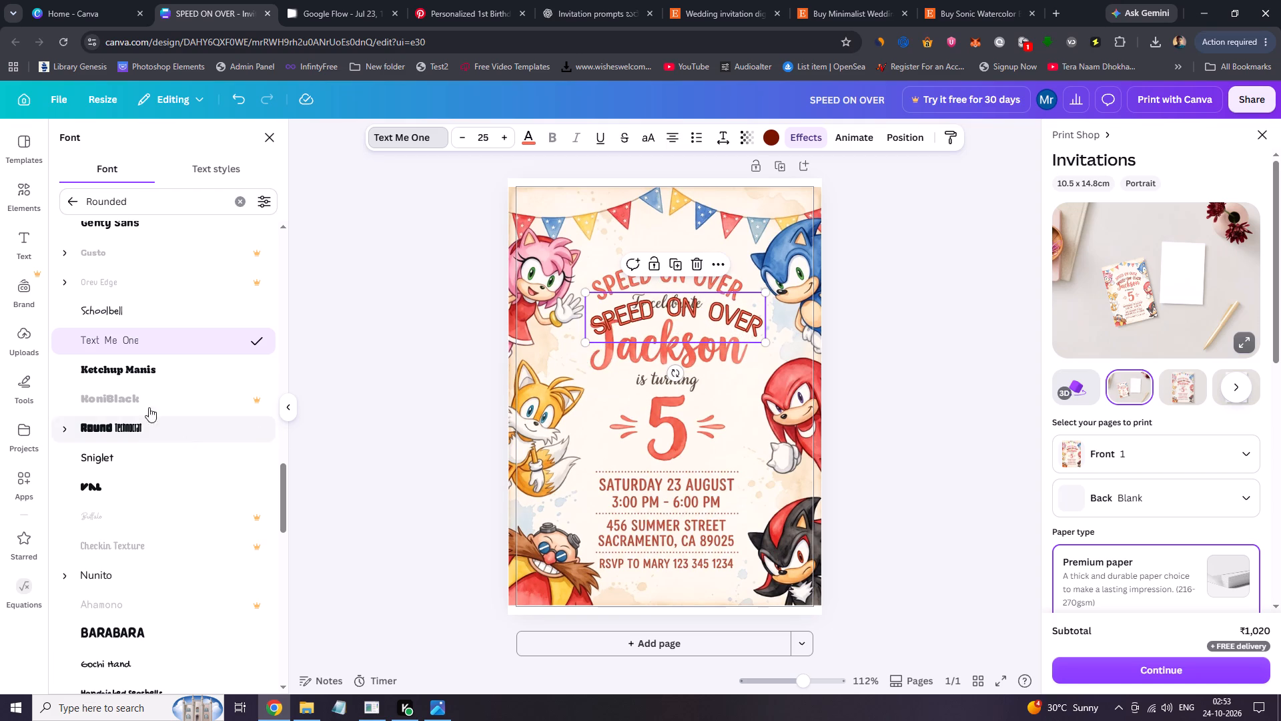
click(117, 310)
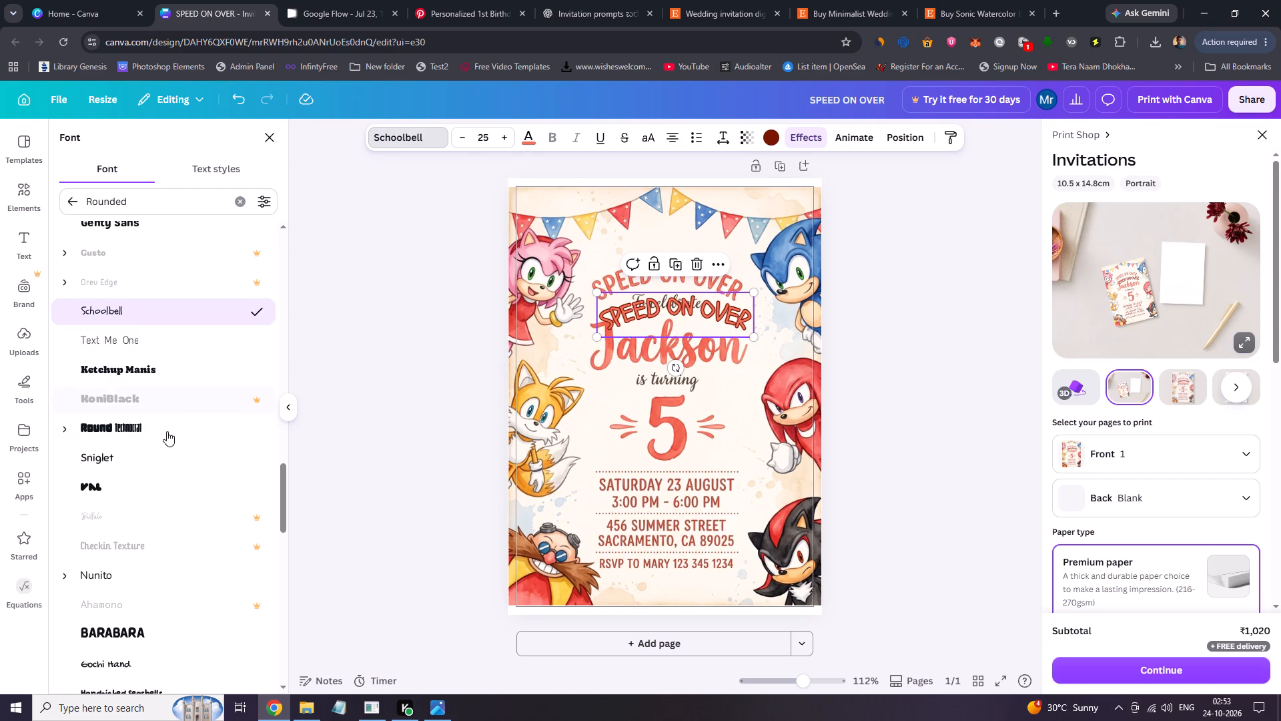
Apply the Sniglet font from the Rounded category to the curved SPEED ON OVER text.
click(118, 466)
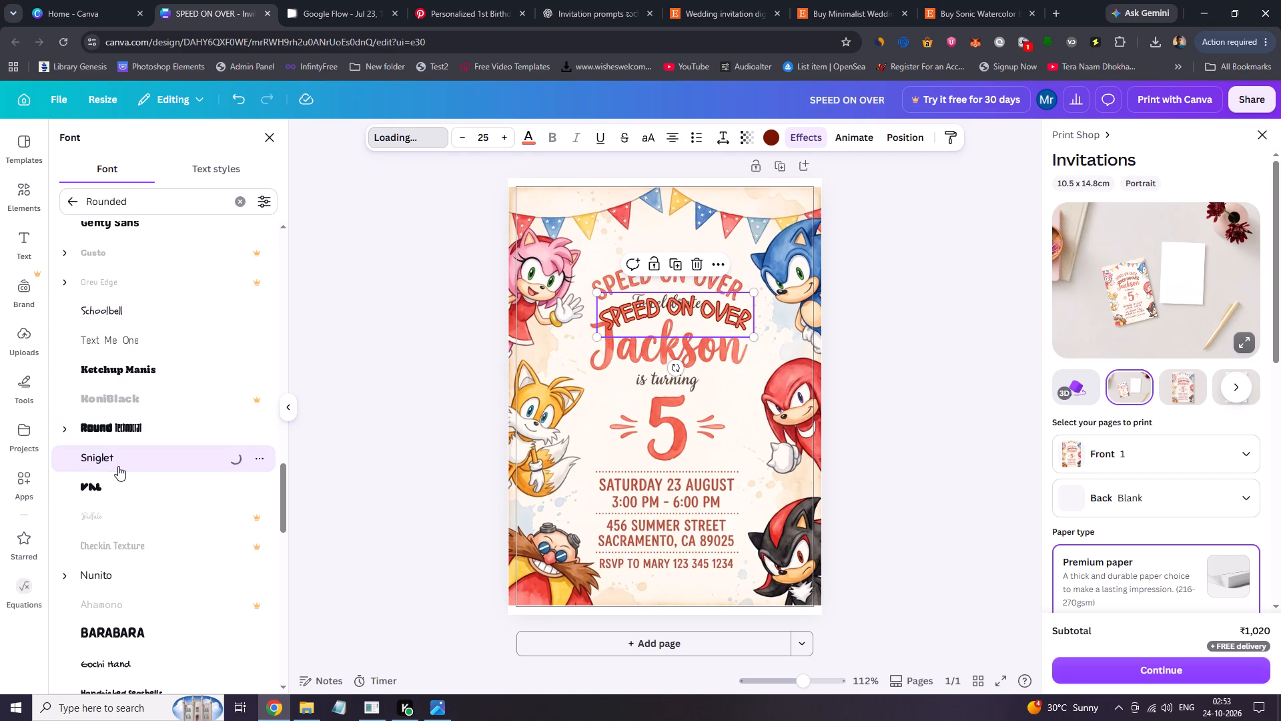
Set the SPEED ON OVER text to font size 23 and align it over the arched heading, centred horizontally on the page.
drag(673, 325, 672, 313)
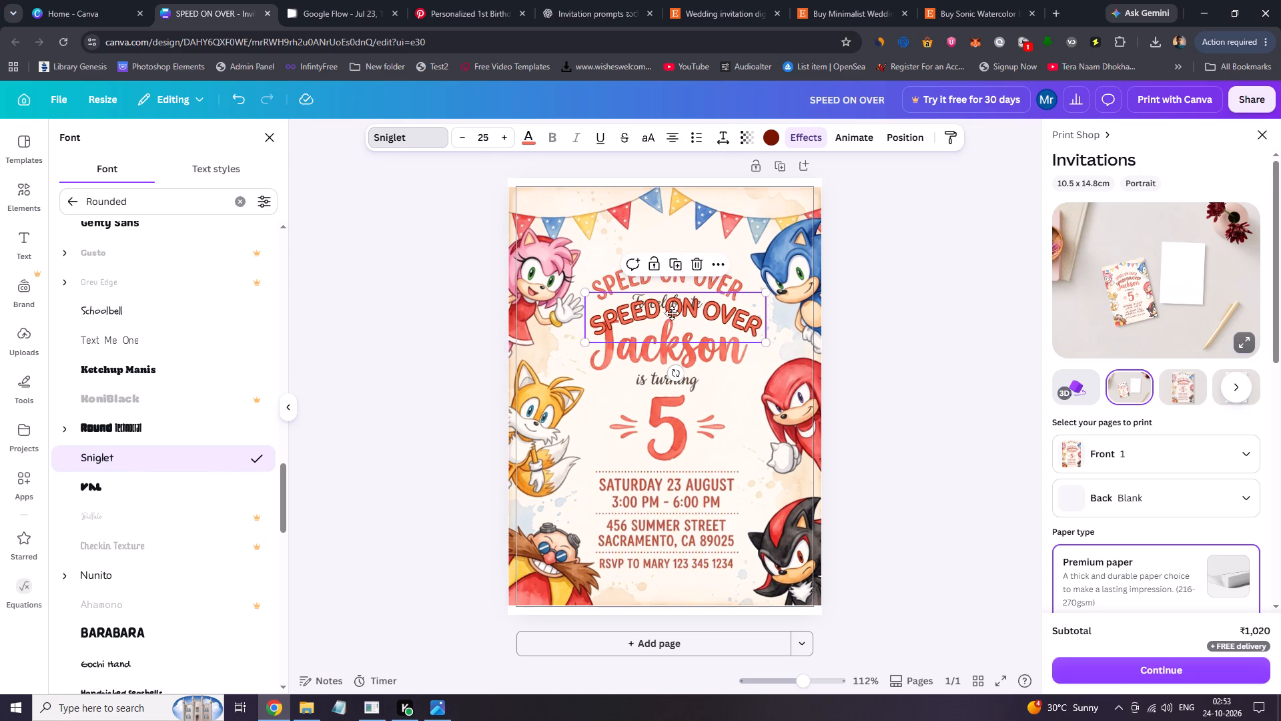
drag(672, 313, 671, 291)
click(461, 140)
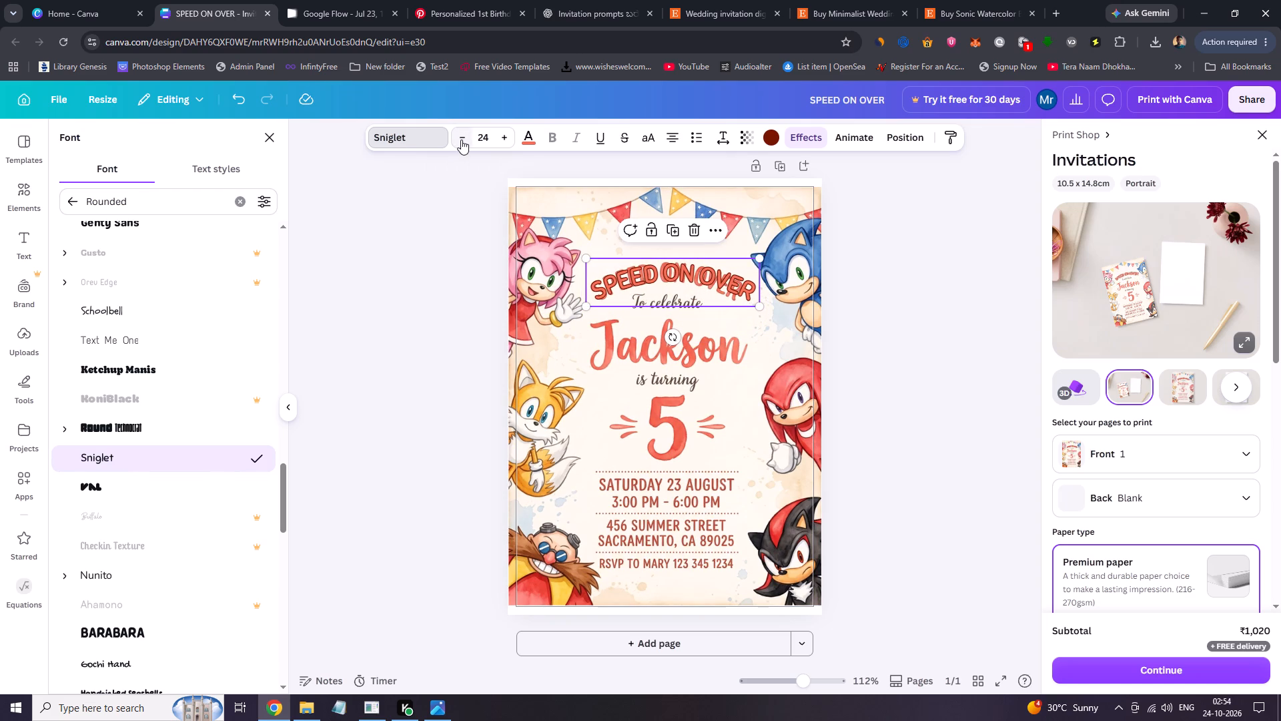
click(461, 140)
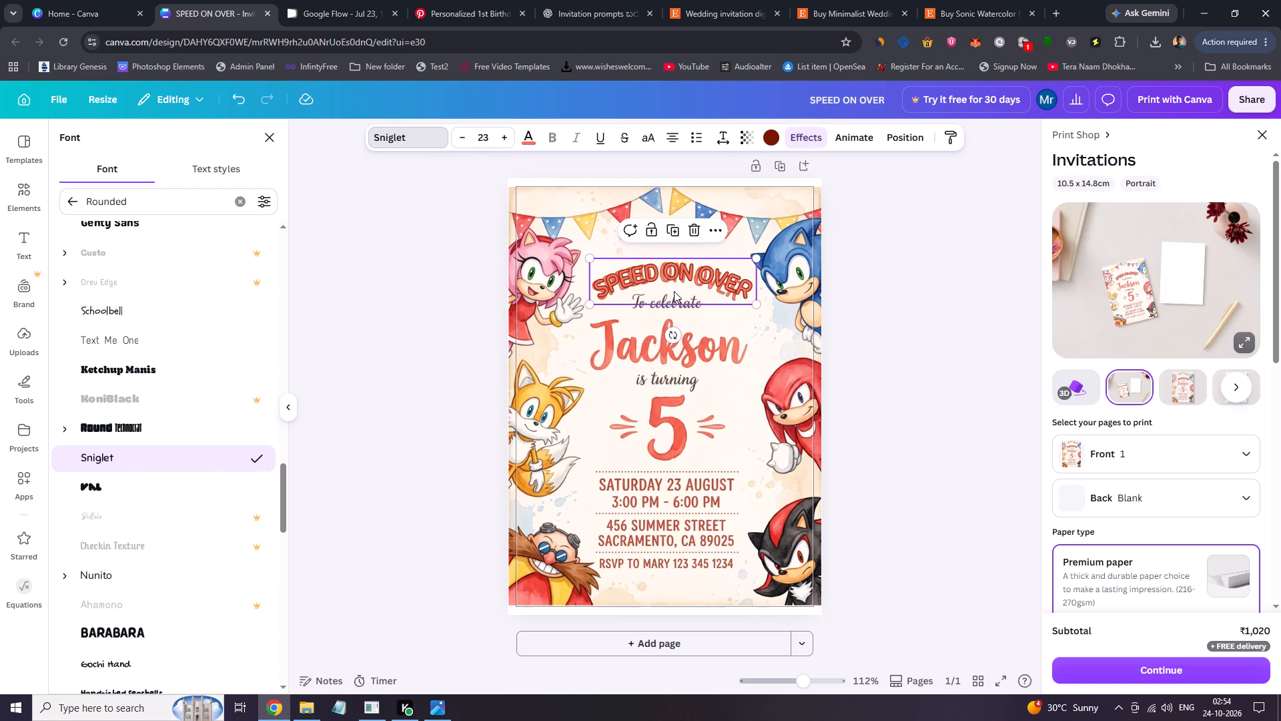
drag(672, 287, 669, 287)
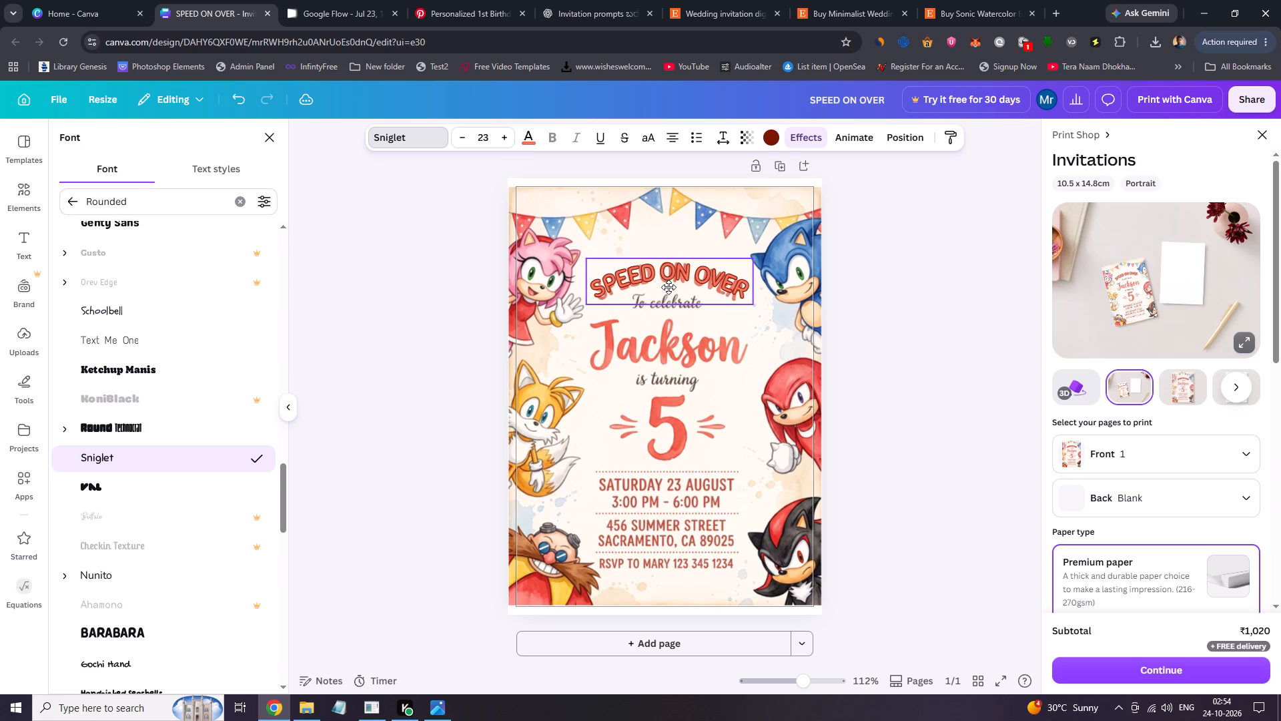
drag(669, 287, 664, 288)
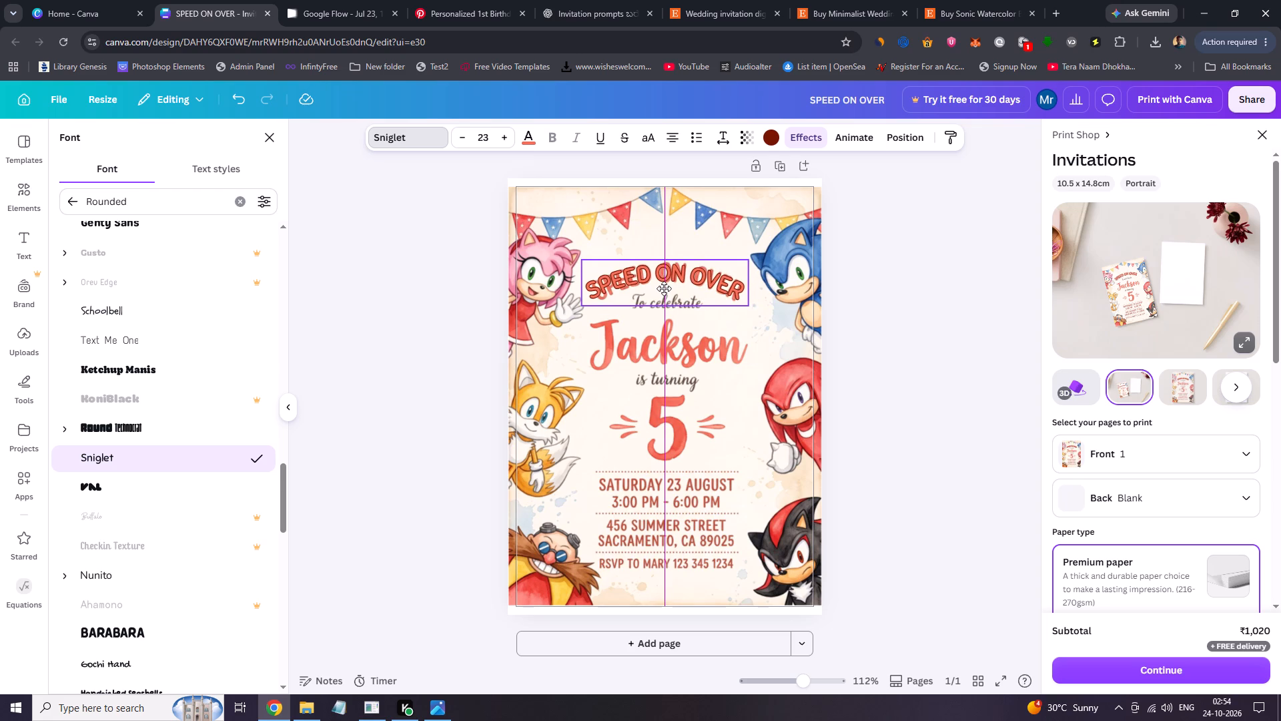
drag(664, 288, 665, 288)
drag(665, 288, 666, 286)
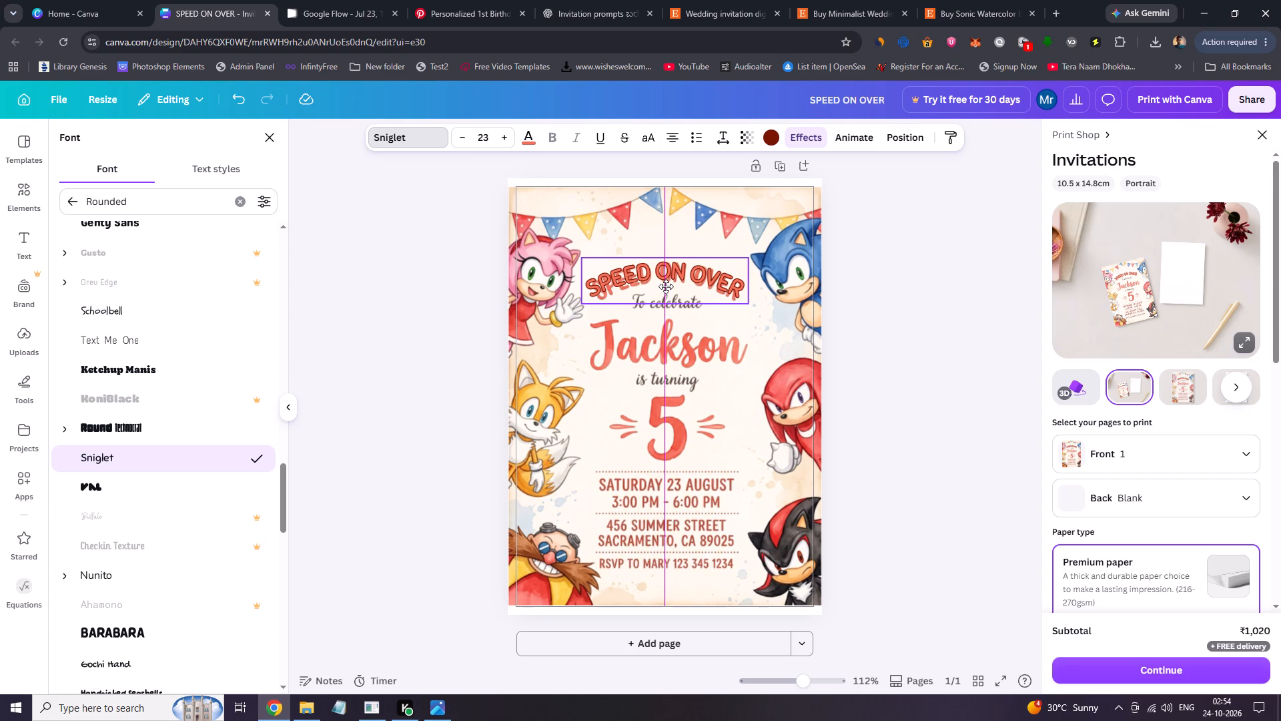
drag(666, 286, 666, 287)
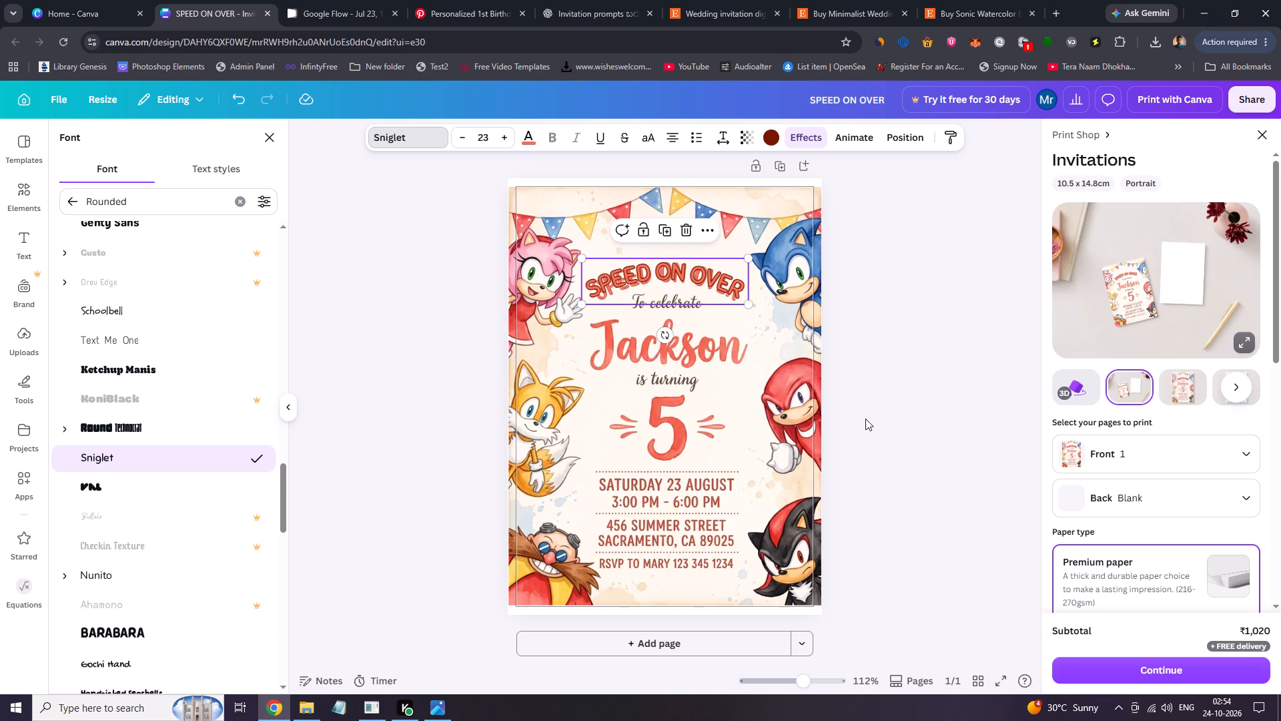
click(944, 425)
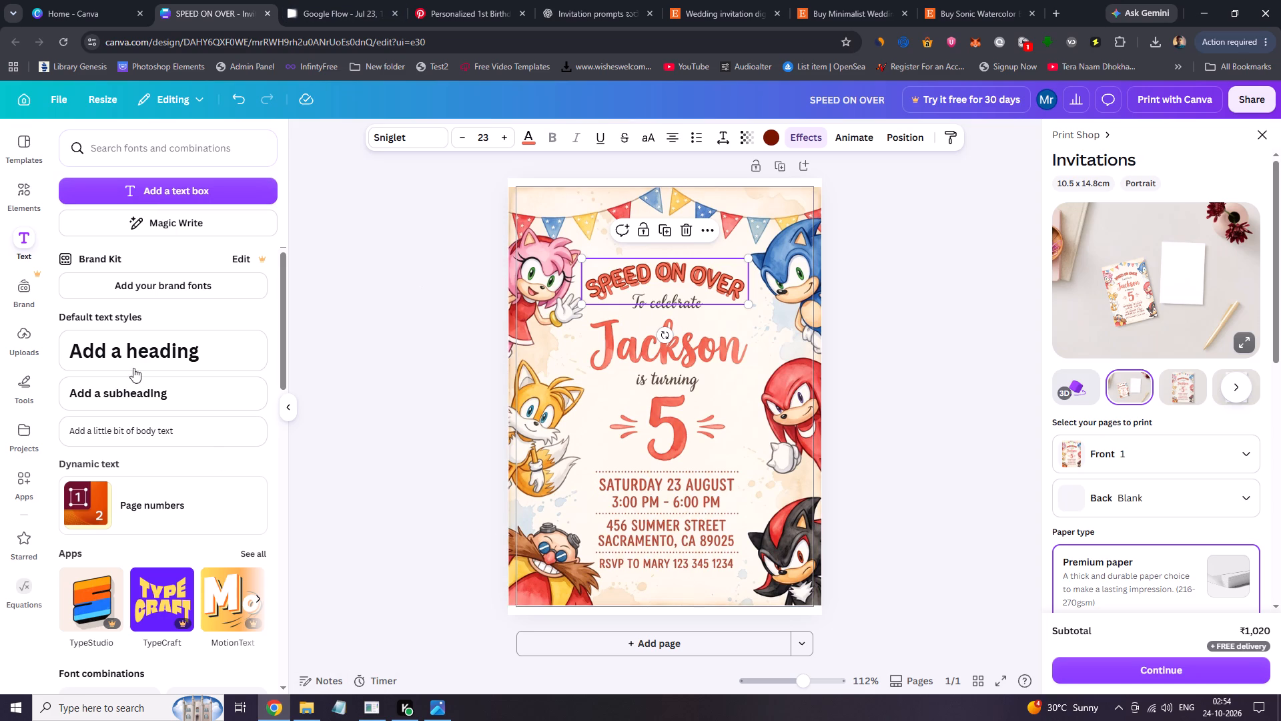
Add a subheading text box reading "To celebrate".
click(123, 401)
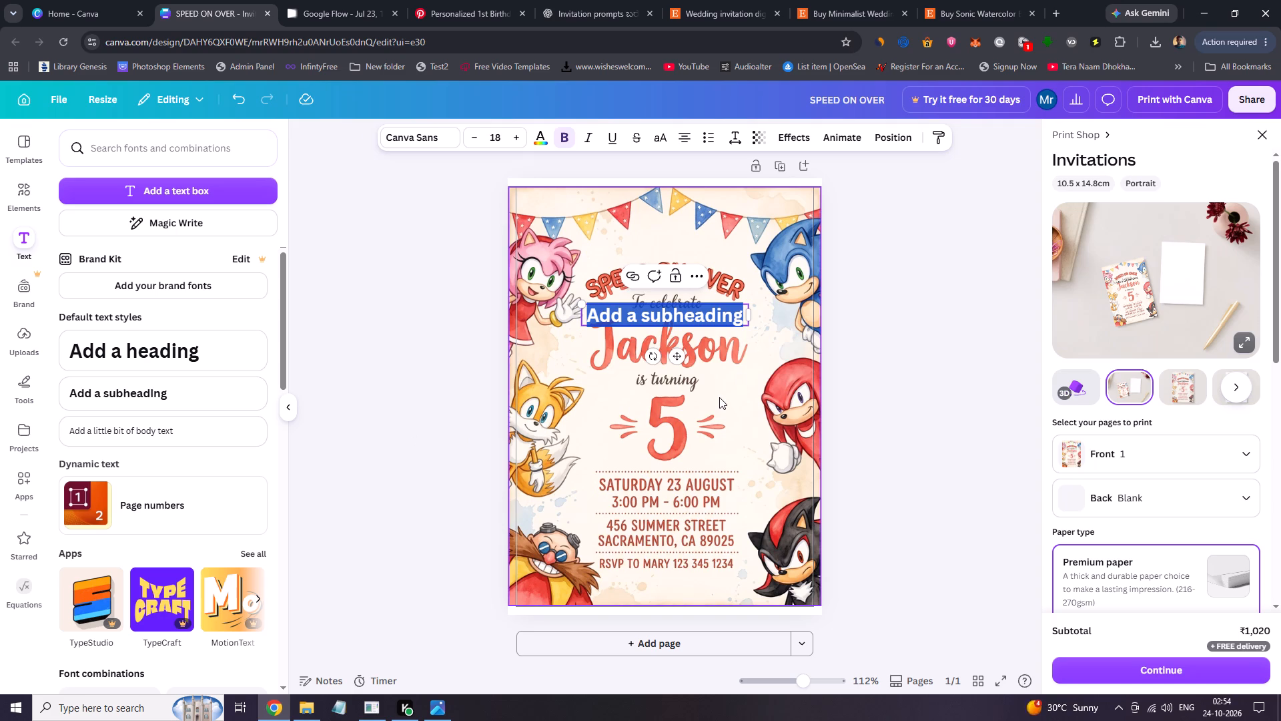
text(To)
key(space)
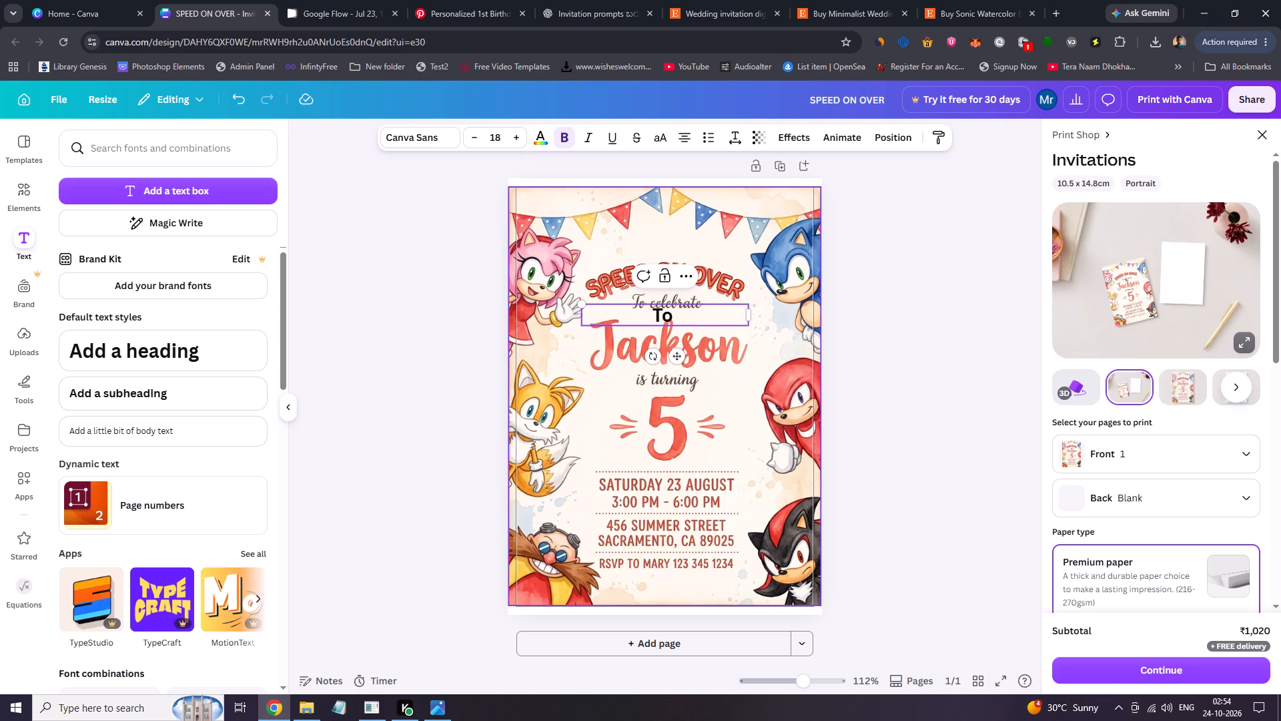
text(celebrate)
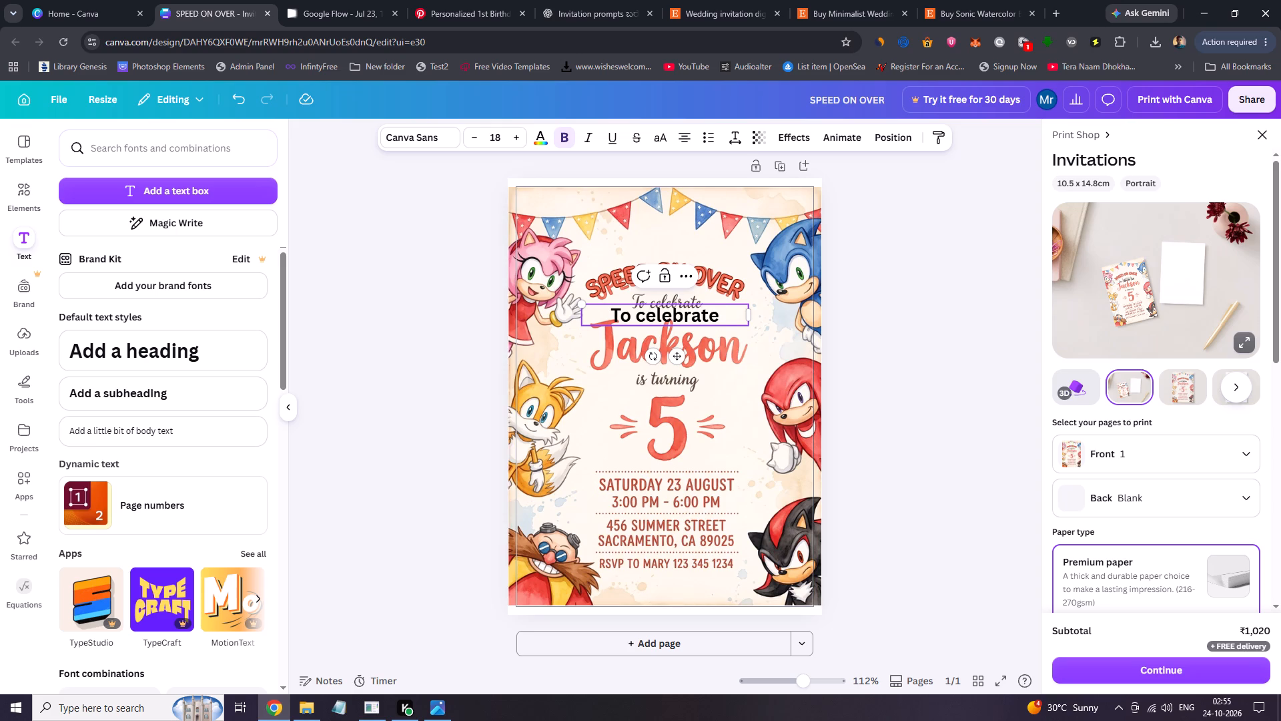
Open the Handwriting font category for the "To celebrate" text.
click(420, 139)
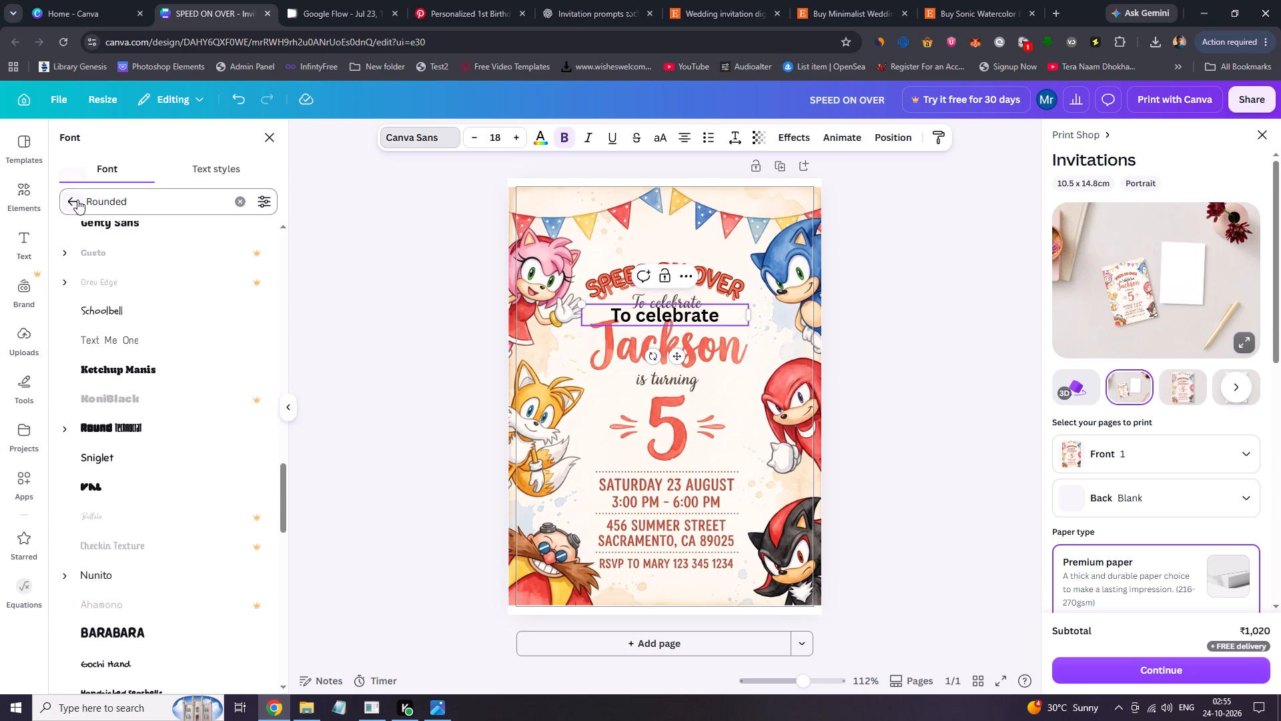
click(73, 200)
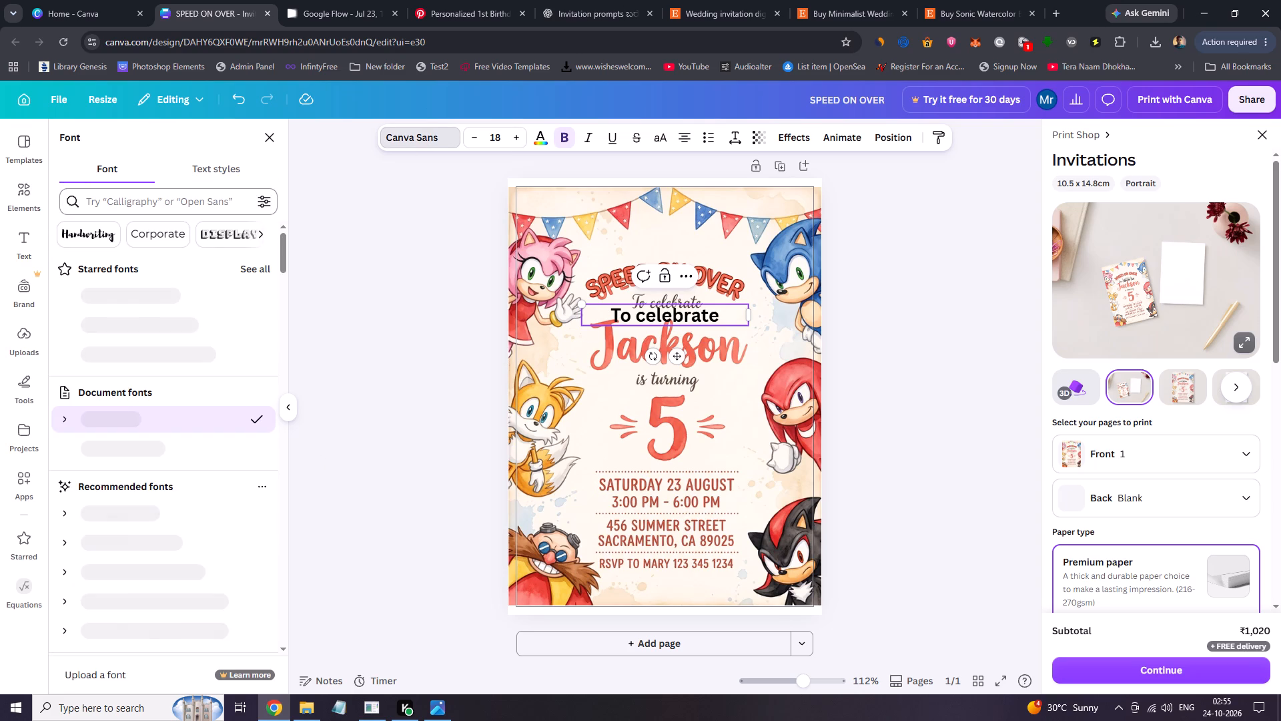
click(95, 234)
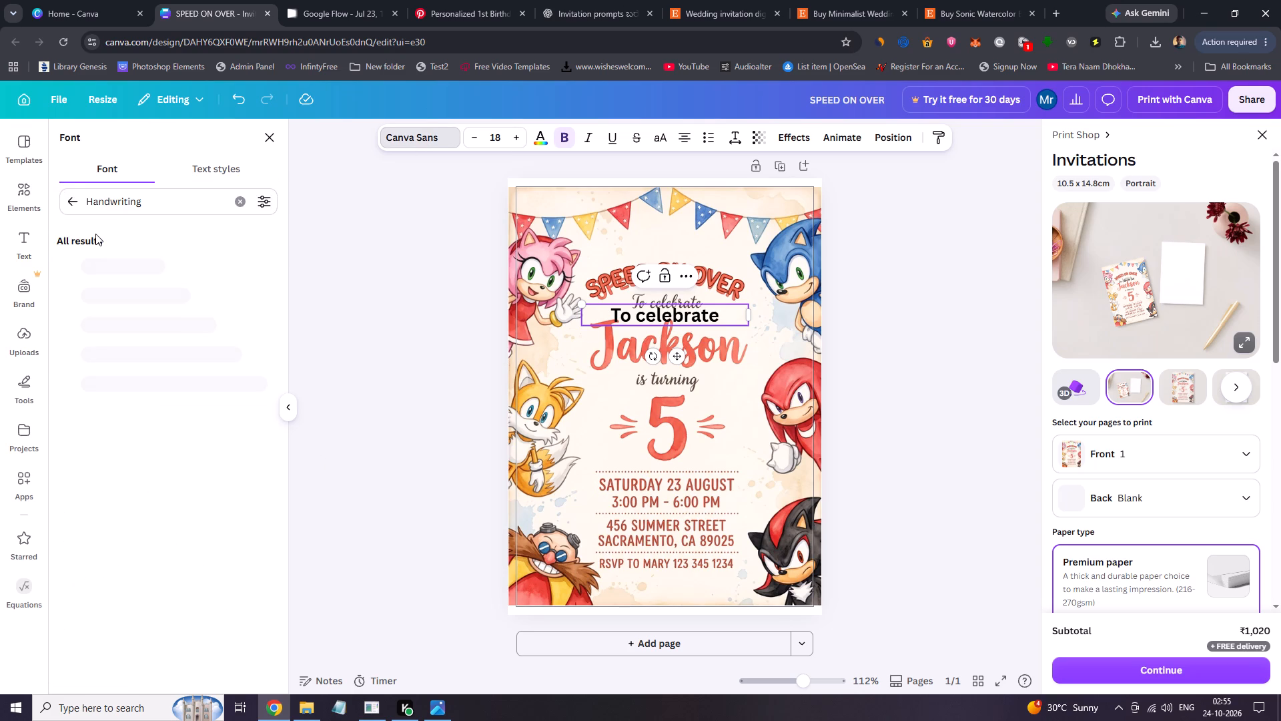